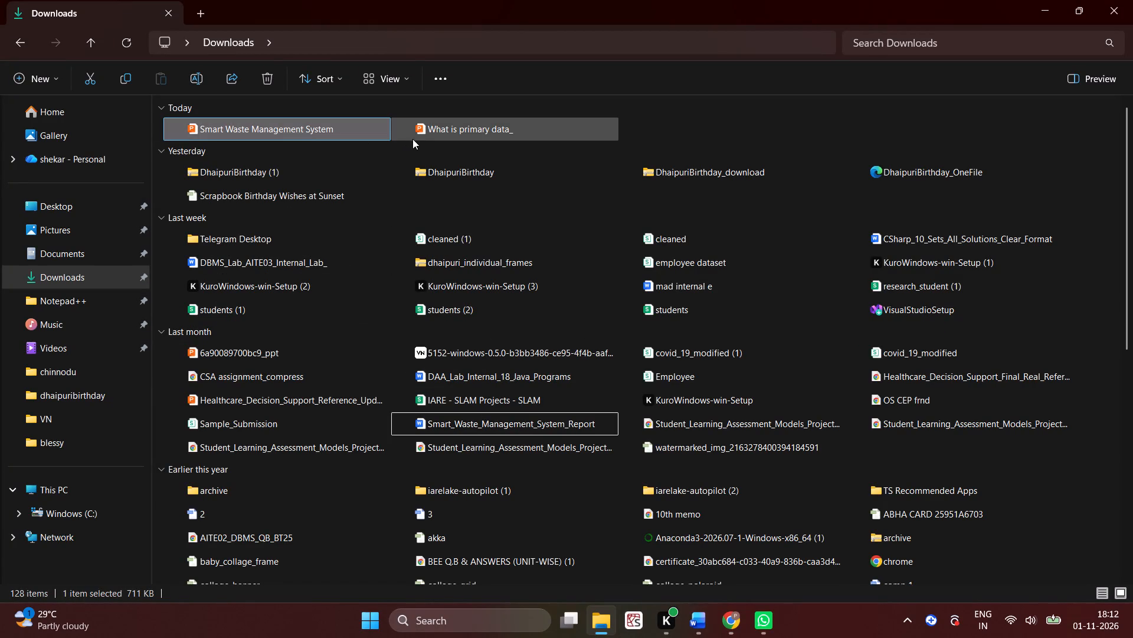
Open the What is primary data_ presentation from the Downloads folder in PowerPoint.
{"action": "double_click", "coordinate": [434, 129]}
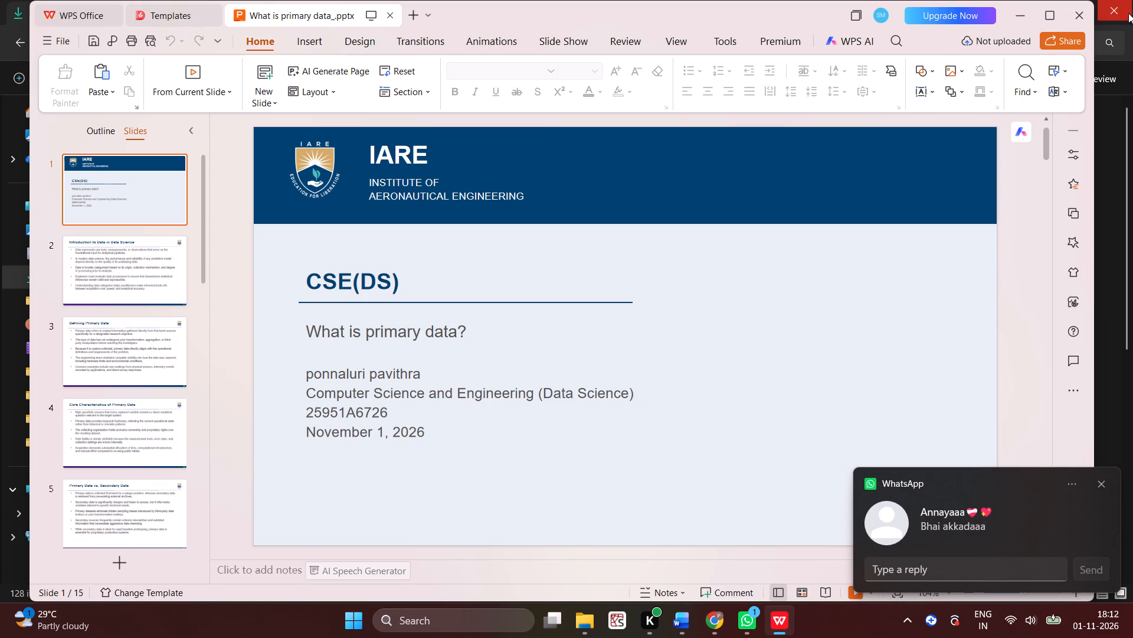
{"action": "left_click", "coordinate": [1086, 16]}
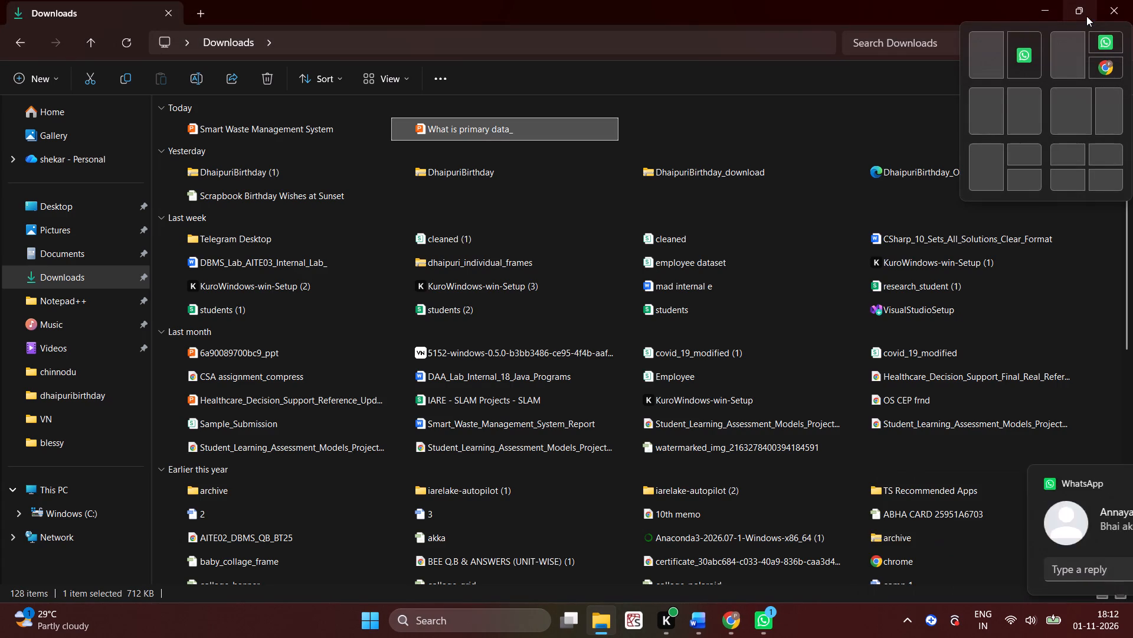
{"action": "right_click", "coordinate": [500, 131]}
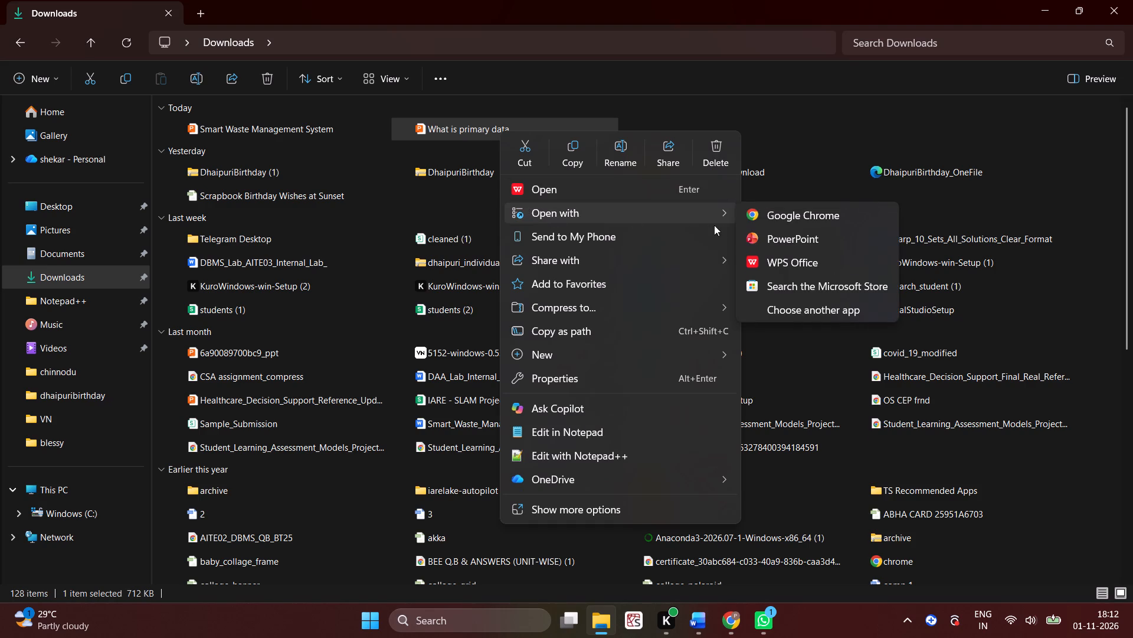
{"action": "left_click", "coordinate": [778, 239]}
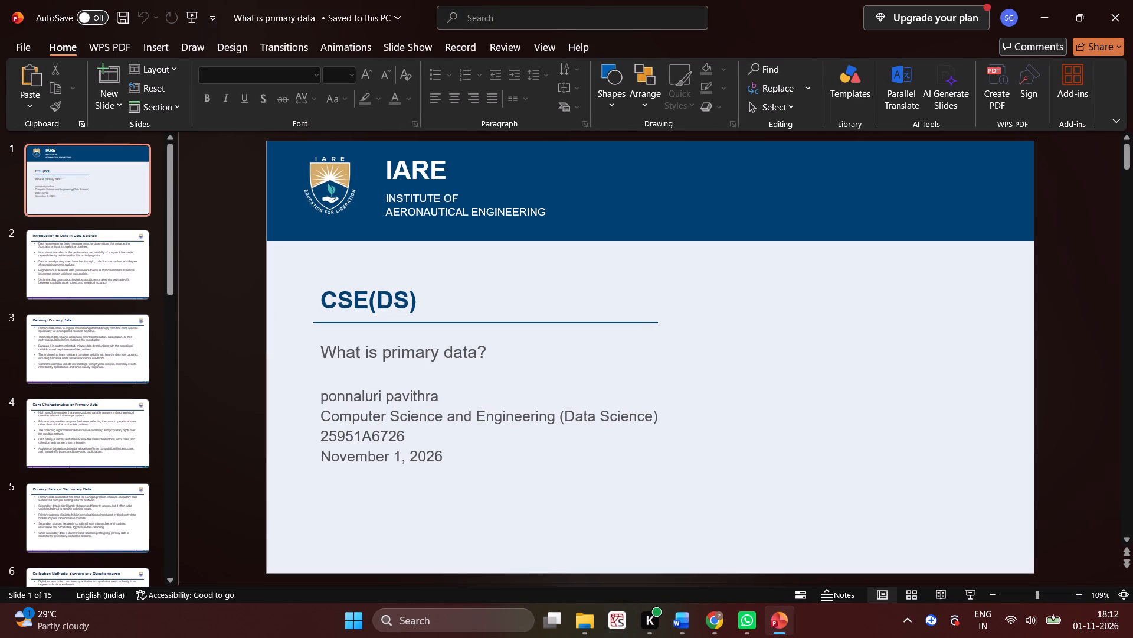
Turn on AutoSave for the presentation by uploading a copy to OneDrive - Personal.
{"action": "scroll", "coordinate": [528, 271], "scroll_direction": "down", "scroll_amount": 4}
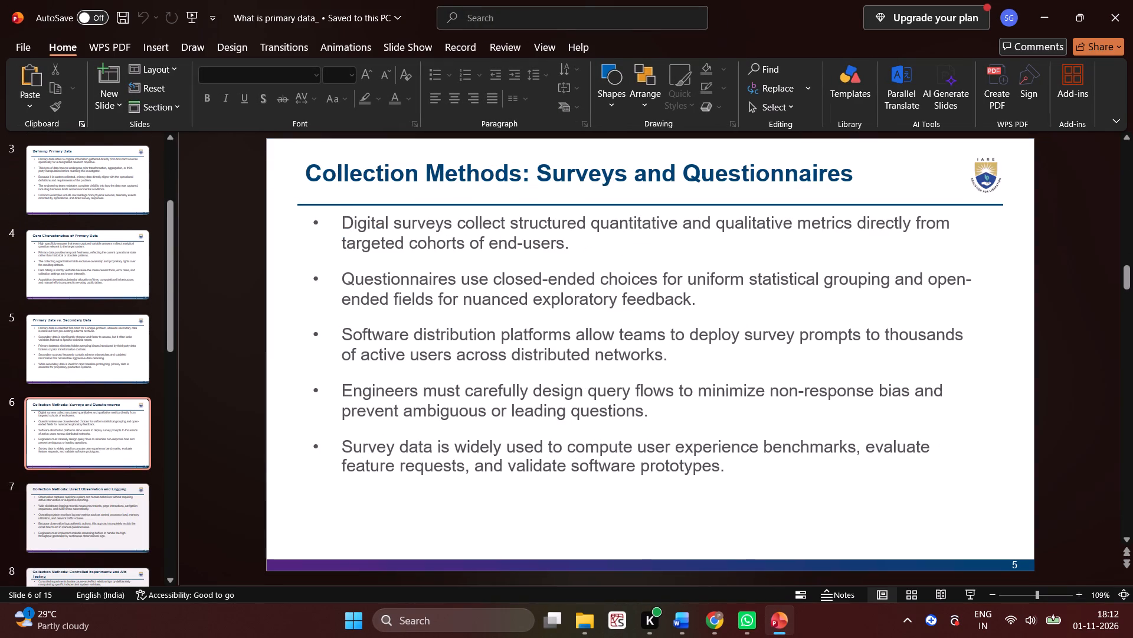
{"action": "scroll", "coordinate": [81, 421], "scroll_direction": "down", "scroll_amount": 15}
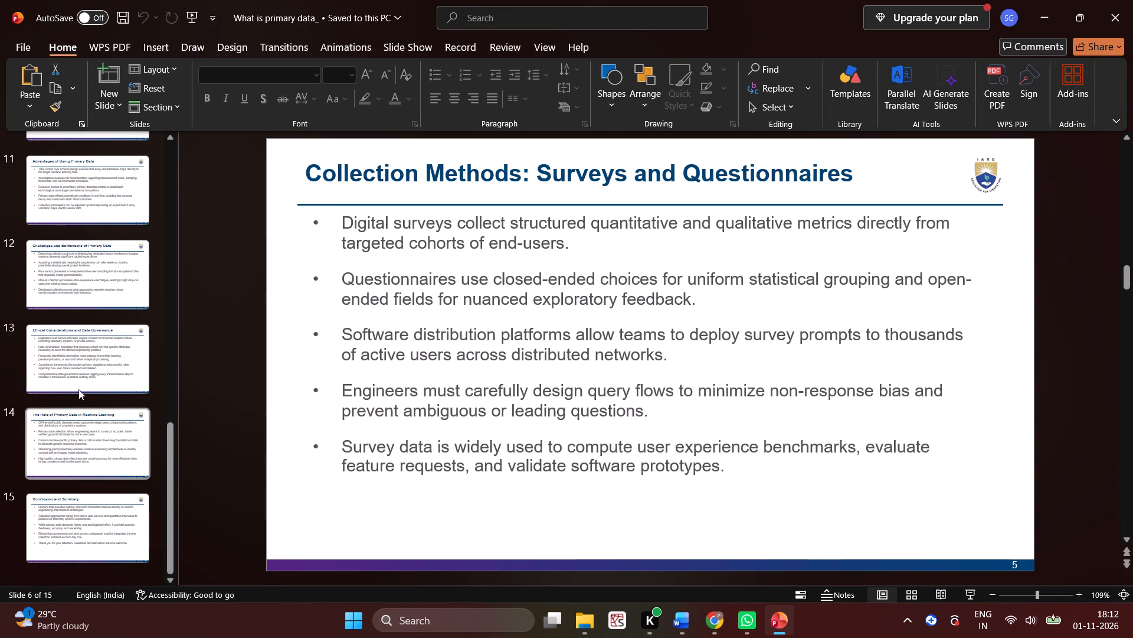
{"action": "left_click", "coordinate": [101, 16]}
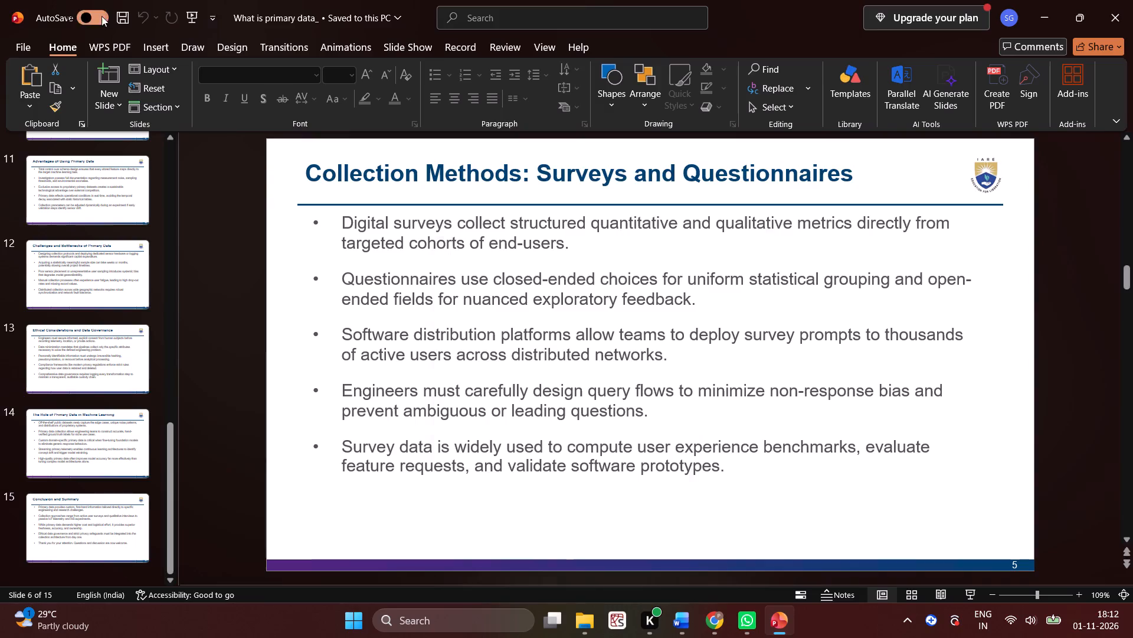
{"action": "left_click", "coordinate": [548, 245]}
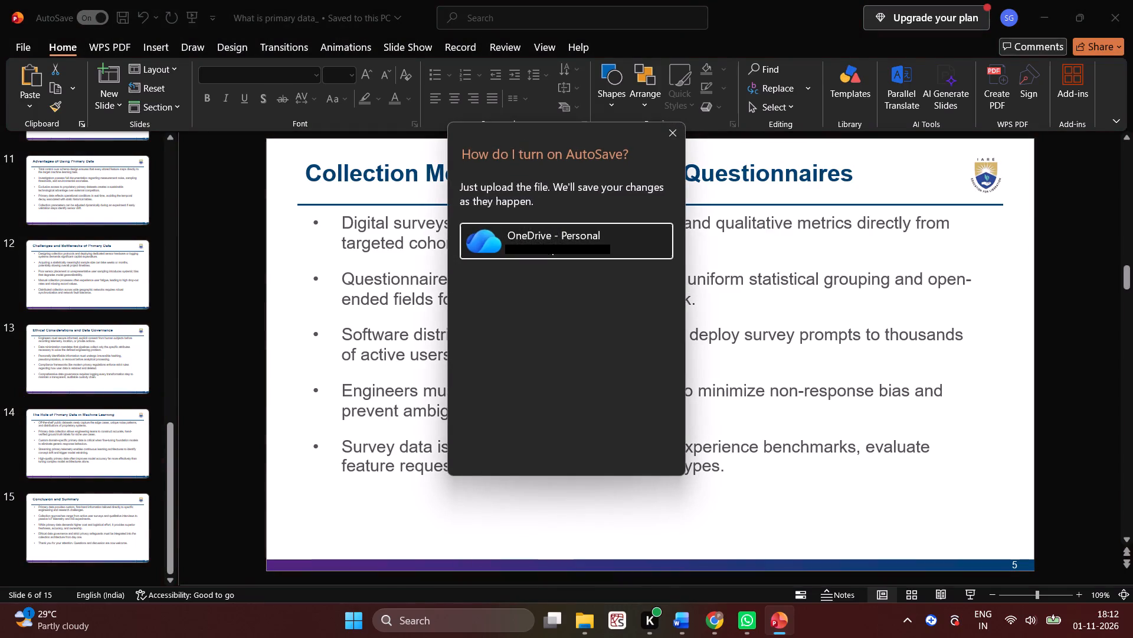
{"action": "left_click", "coordinate": [548, 245]}
{"action": "double_click", "coordinate": [548, 245]}
{"action": "left_click", "coordinate": [588, 242]}
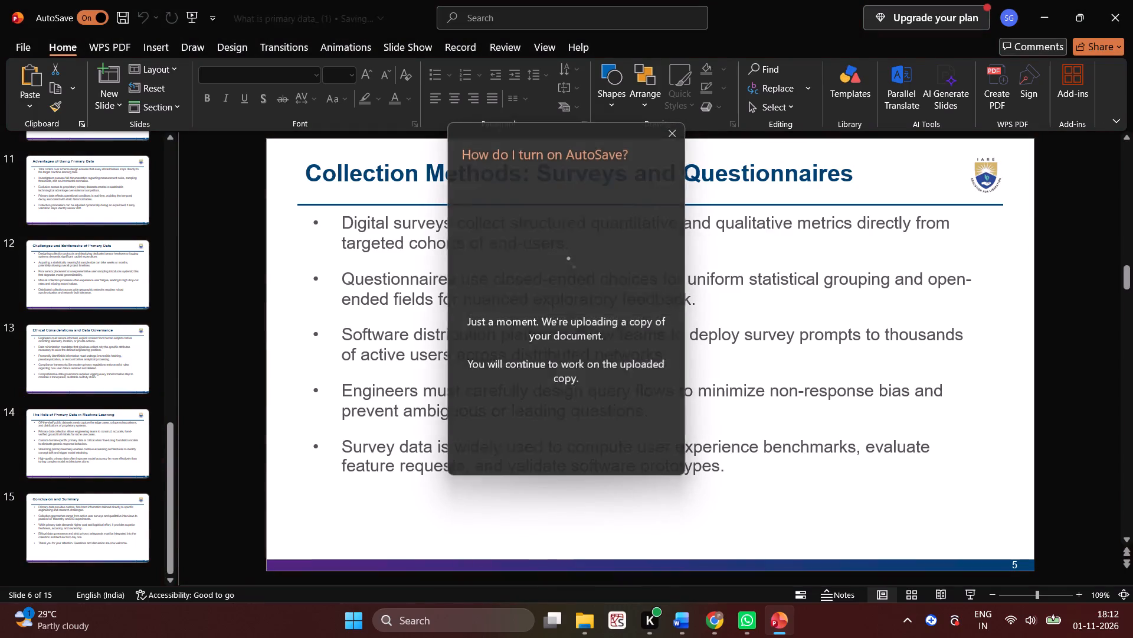
Delete the CSE(DS) heading text from the title slide.
{"action": "scroll", "coordinate": [121, 251], "scroll_direction": "up", "scroll_amount": 16}
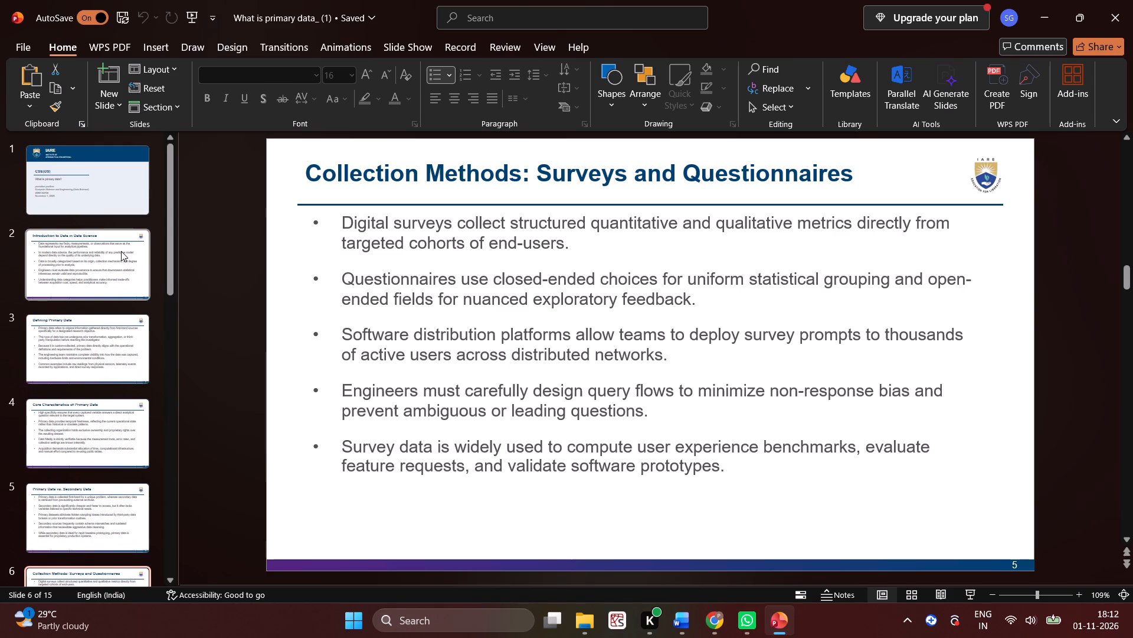
{"action": "scroll", "coordinate": [121, 251], "scroll_direction": "up", "scroll_amount": 2}
{"action": "left_click", "coordinate": [132, 161]}
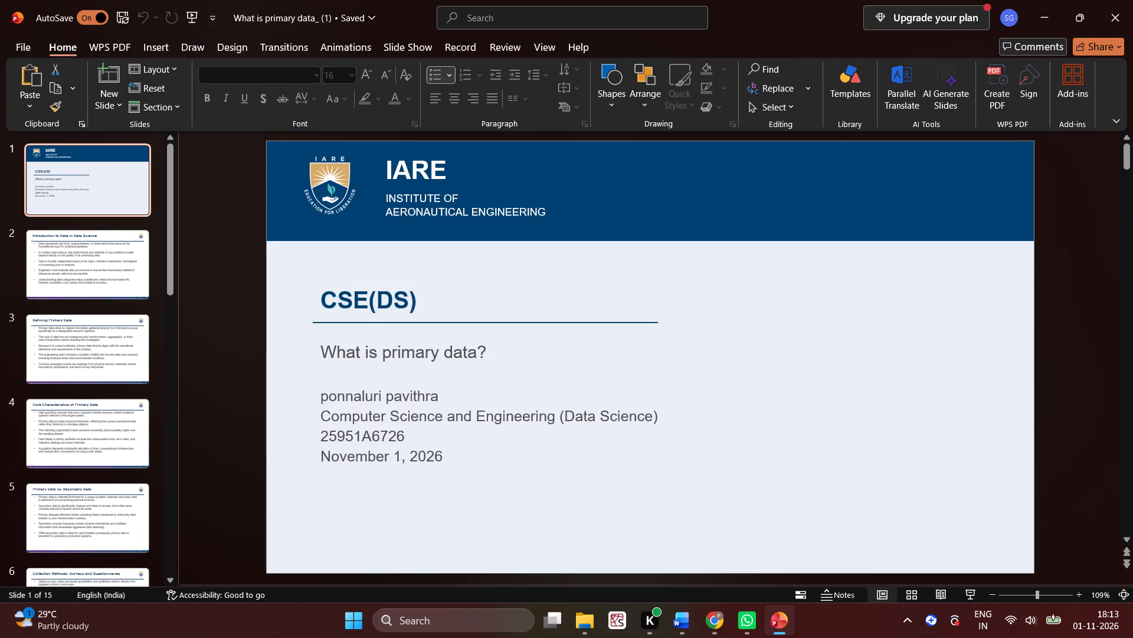
{"action": "left_click", "coordinate": [433, 299]}
{"action": "left_click", "coordinate": [415, 300]}
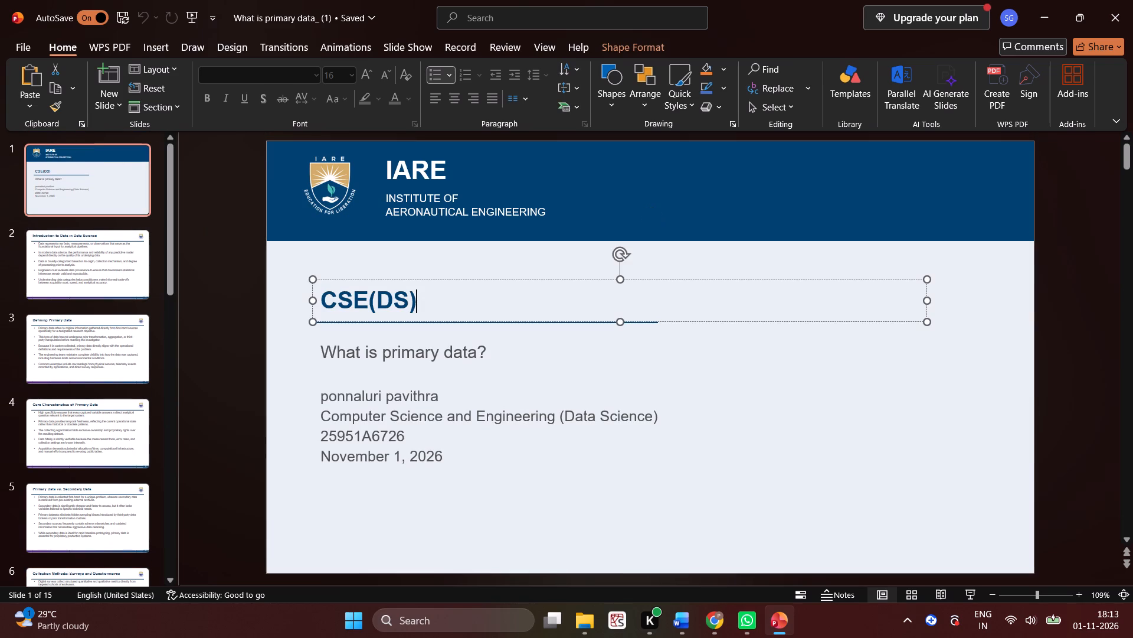
{"action": "key", "text": "BackSpace"}
{"action": "key", "text": "BackSpace"}
{"action": "key", "text": "BackSpace"}
{"action": "key", "text": "BackSpace"}
{"action": "key", "text": "BackSpace"}
{"action": "key", "text": "BackSpace"}
{"action": "key", "text": "BackSpace"}
{"action": "key", "text": "BackSpace"}
{"action": "key", "text": "BackSpace"}
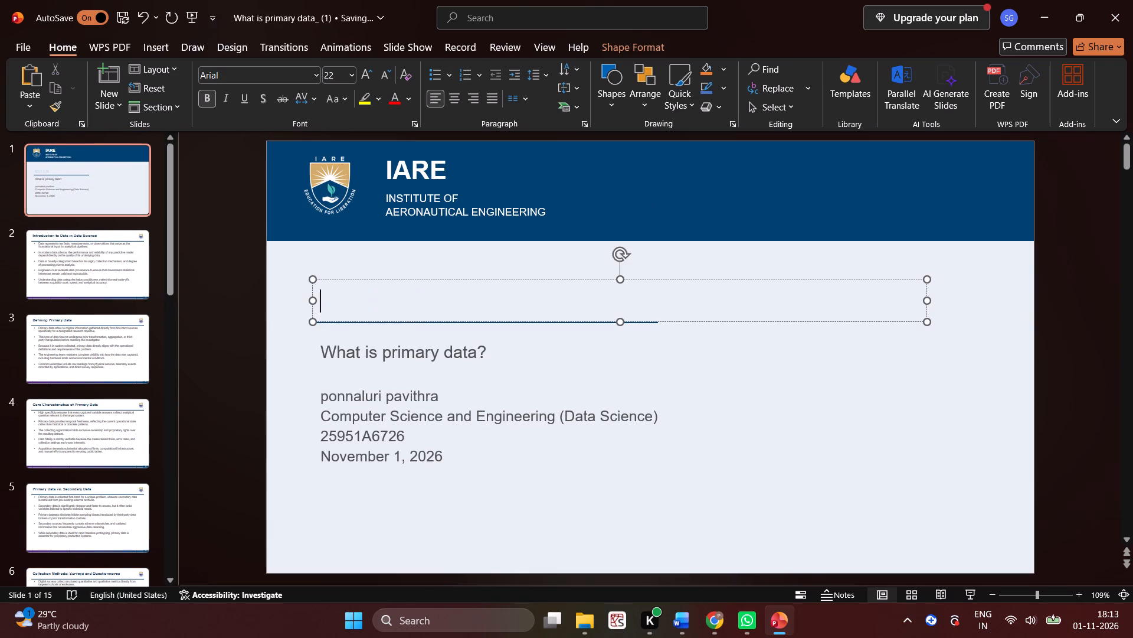
Stretch the "What is primary data?" text box upward on the title slide to just below the blue header band.
{"action": "left_click", "coordinate": [396, 352]}
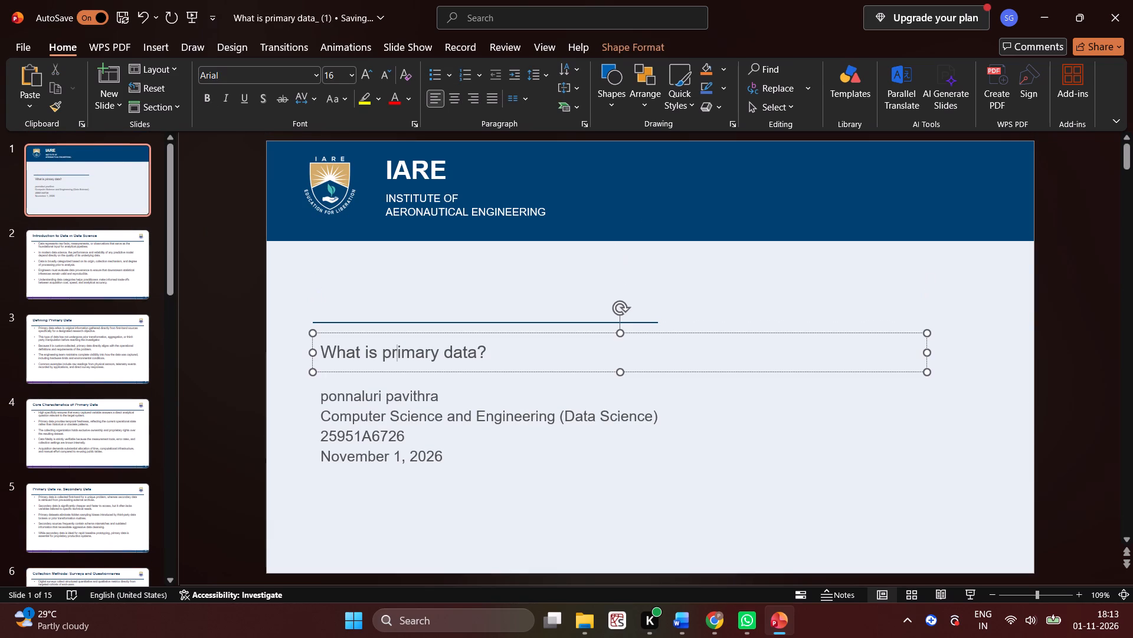
{"action": "left_click_drag", "start_coordinate": [621, 331], "coordinate": [612, 250]}
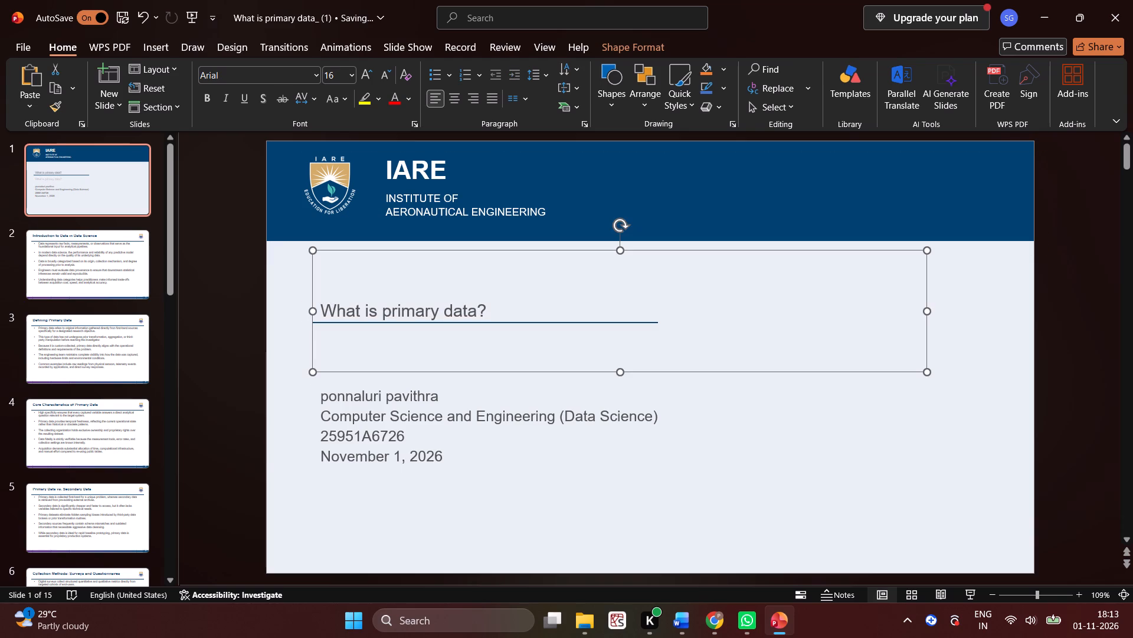
Set the font size of the "What is primary data?" text to 28.
{"action": "left_click_drag", "start_coordinate": [325, 310], "coordinate": [460, 310]}
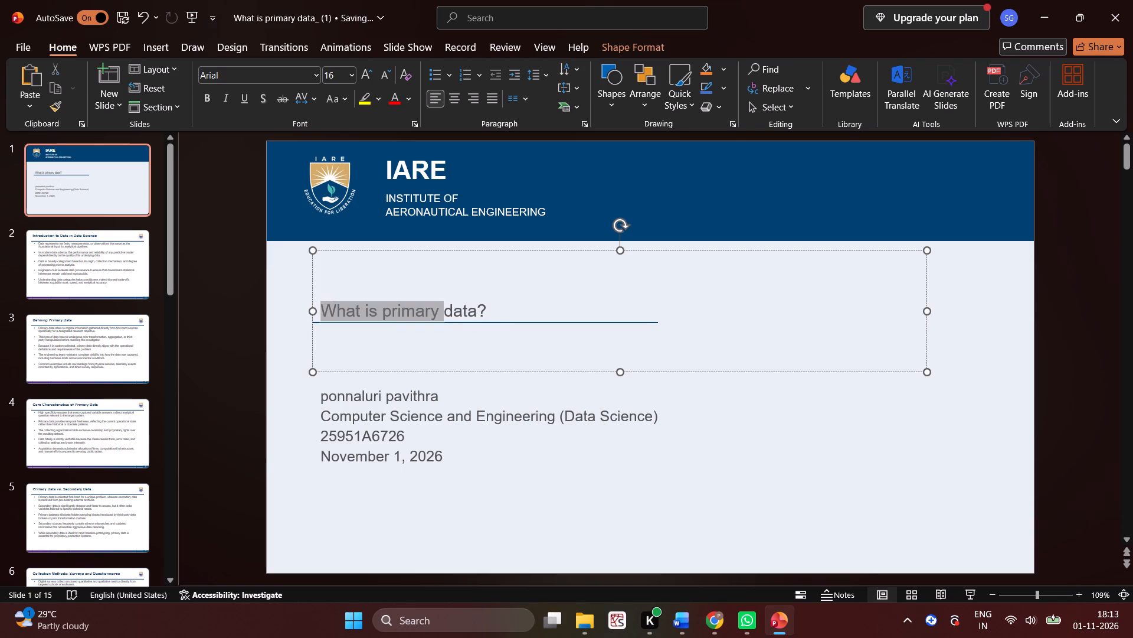
{"action": "left_click_drag", "start_coordinate": [460, 310], "coordinate": [489, 319]}
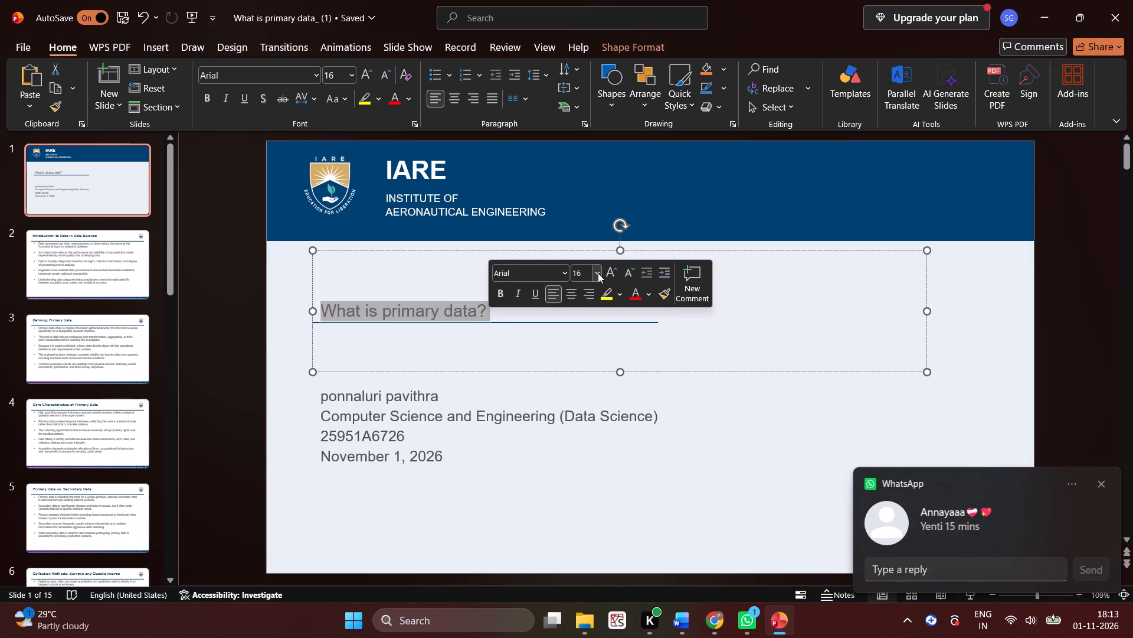
{"action": "left_click", "coordinate": [599, 272]}
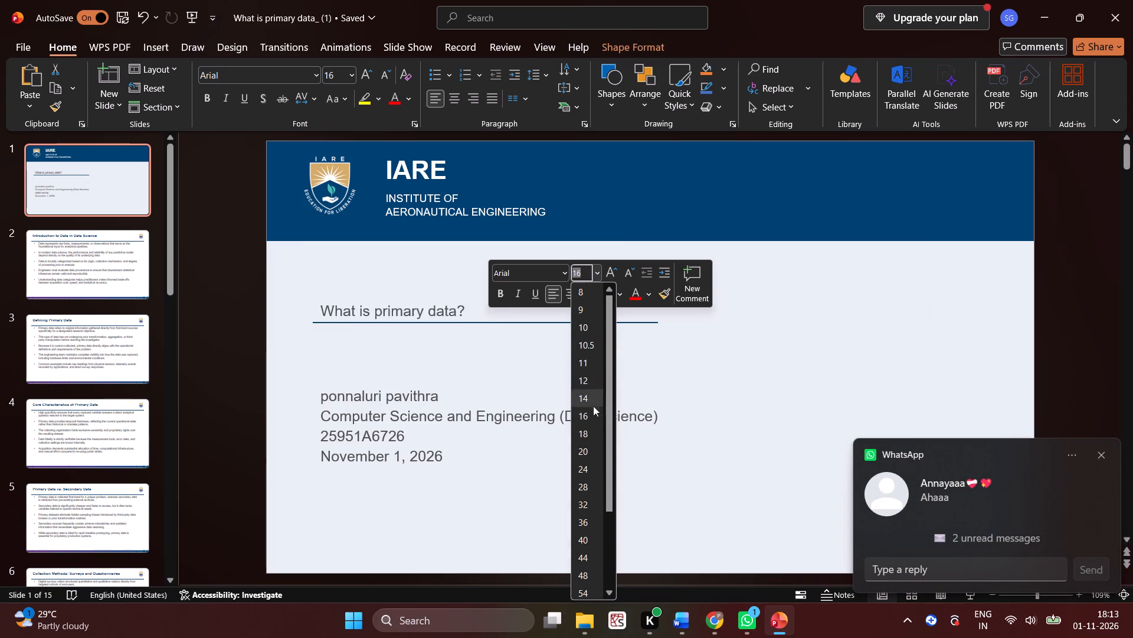
{"action": "left_click", "coordinate": [584, 489]}
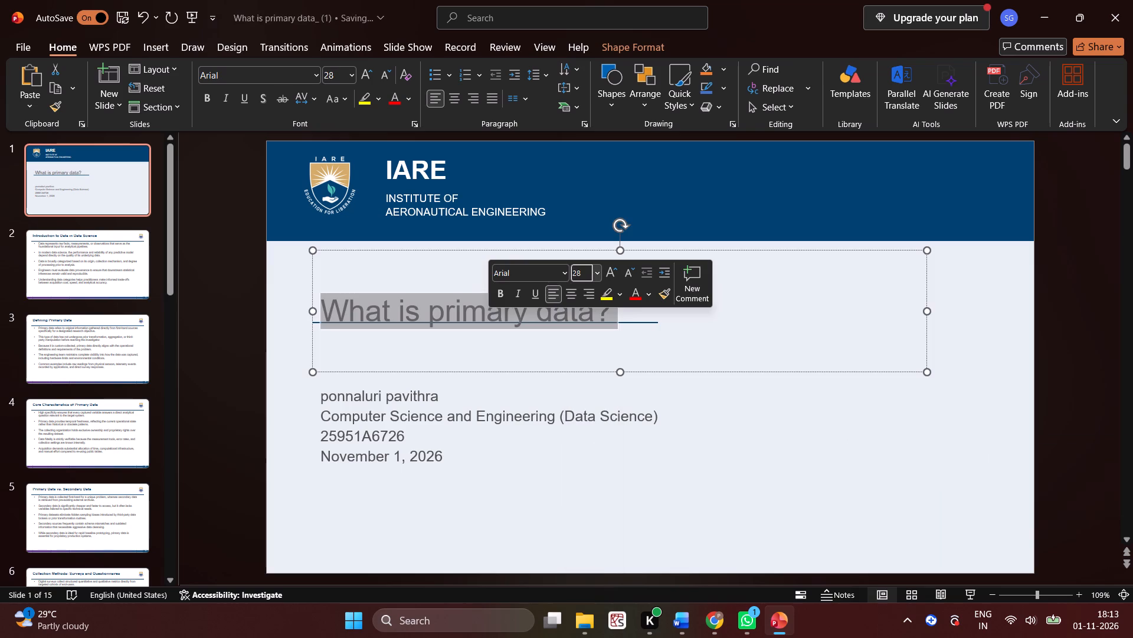
{"action": "left_click", "coordinate": [496, 370]}
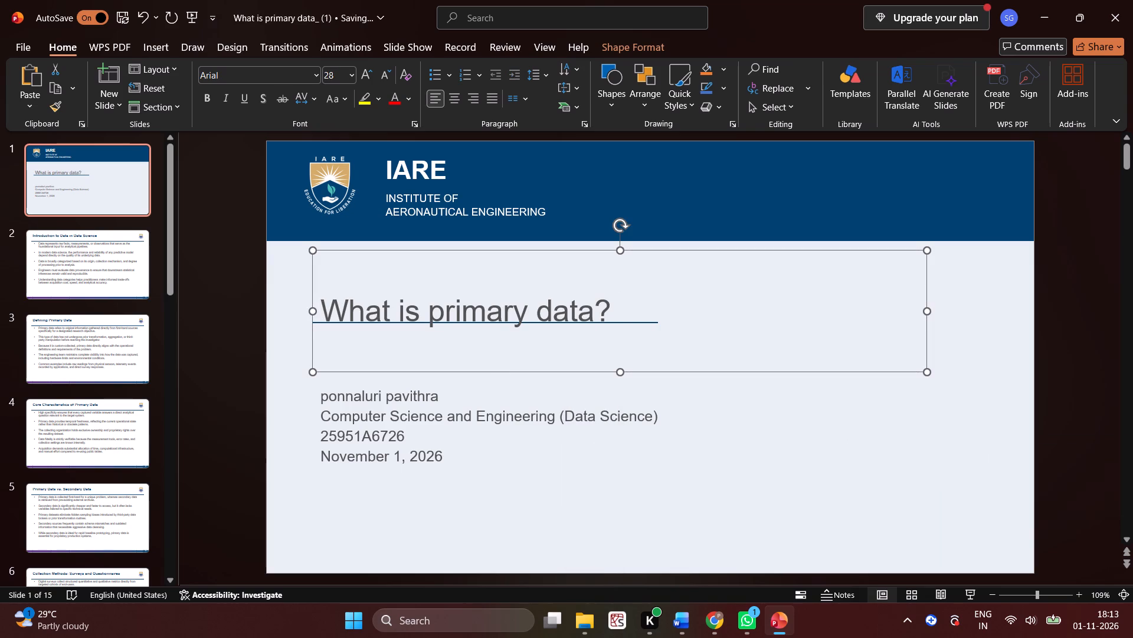
Delete the date line from the presenter details on the title slide.
{"action": "left_click", "coordinate": [448, 467]}
{"action": "left_click", "coordinate": [446, 456]}
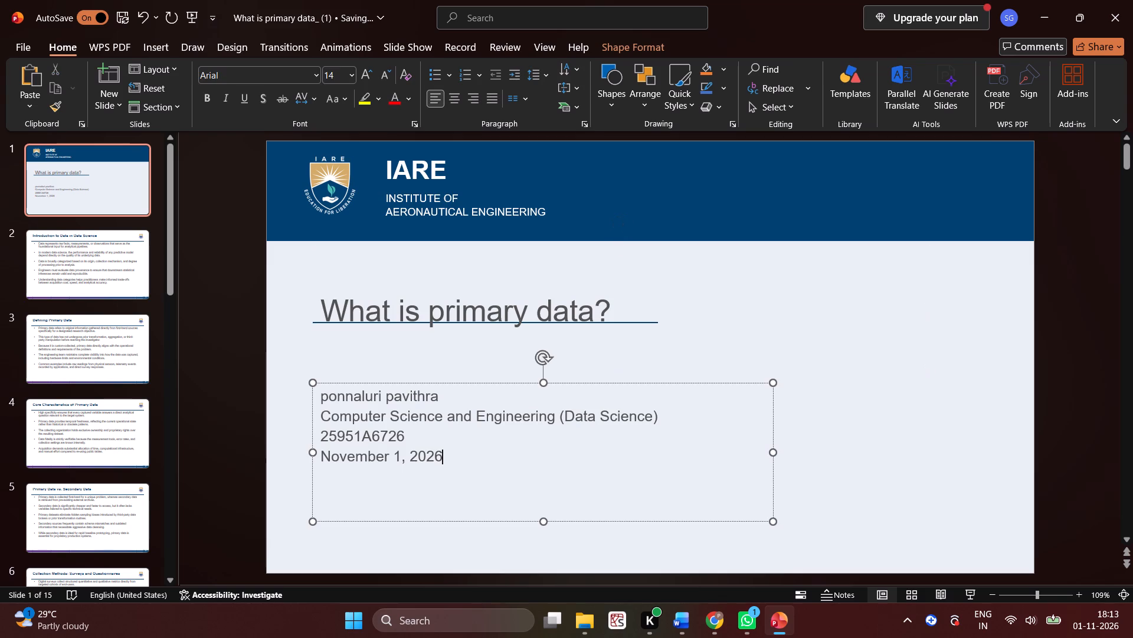
{"action": "key", "text": "BackSpace"}
{"action": "key", "text": "BackSpace"}
{"action": "key", "text": "BackSpace"}
{"action": "key", "text": "BackSpace"}
{"action": "key", "text": "BackSpace"}
{"action": "key", "text": "BackSpace"}
{"action": "key", "text": "BackSpace"}
{"action": "key", "text": "BackSpace"}
{"action": "key", "text": "BackSpace"}
{"action": "key", "text": "BackSpace"}
{"action": "key", "text": "BackSpace"}
{"action": "key", "text": "BackSpace"}
{"action": "key", "text": "BackSpace"}
{"action": "key", "text": "BackSpace"}
{"action": "key", "text": "BackSpace"}
{"action": "key", "text": "BackSpace"}
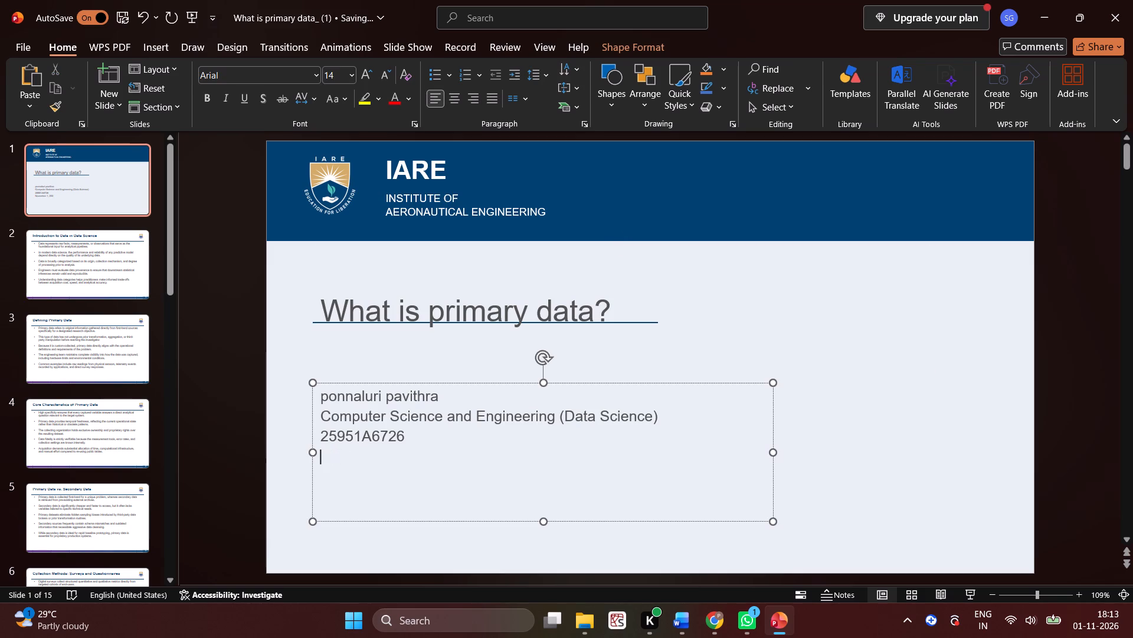
Remove the question mark from the end of the title slide's "What is primary data?" text.
{"action": "left_click", "coordinate": [609, 313]}
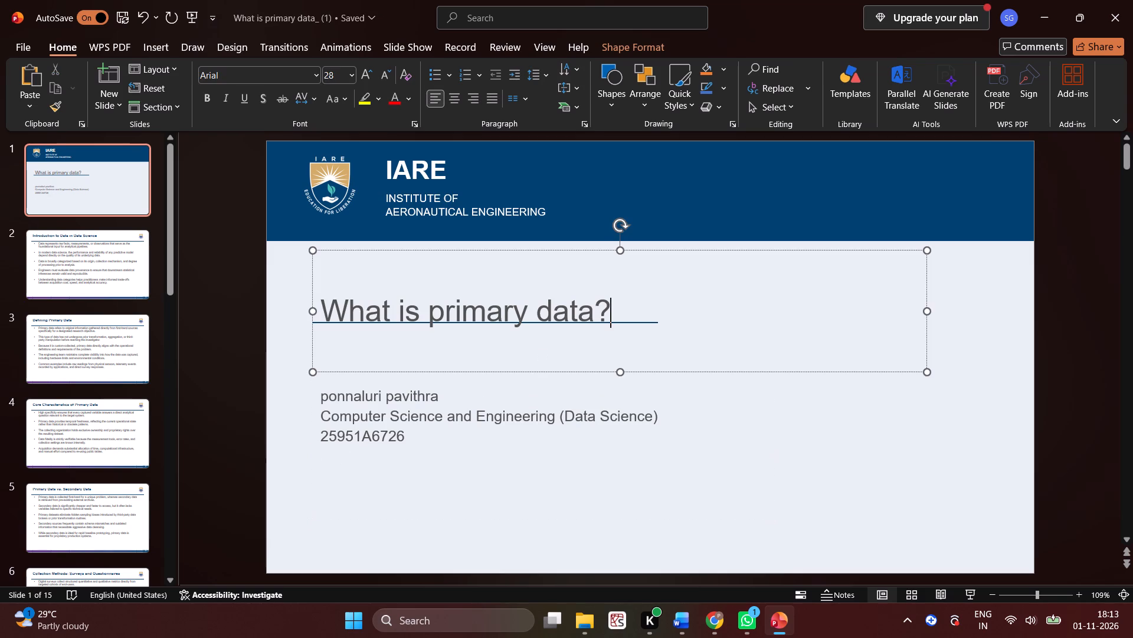
{"action": "key", "text": "BackSpace"}
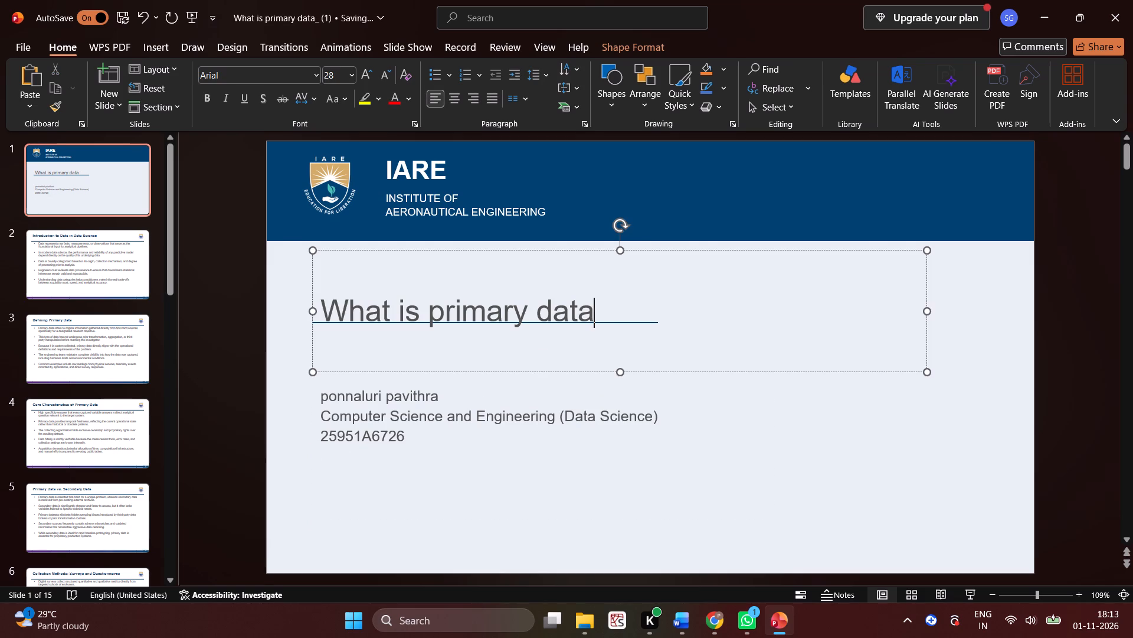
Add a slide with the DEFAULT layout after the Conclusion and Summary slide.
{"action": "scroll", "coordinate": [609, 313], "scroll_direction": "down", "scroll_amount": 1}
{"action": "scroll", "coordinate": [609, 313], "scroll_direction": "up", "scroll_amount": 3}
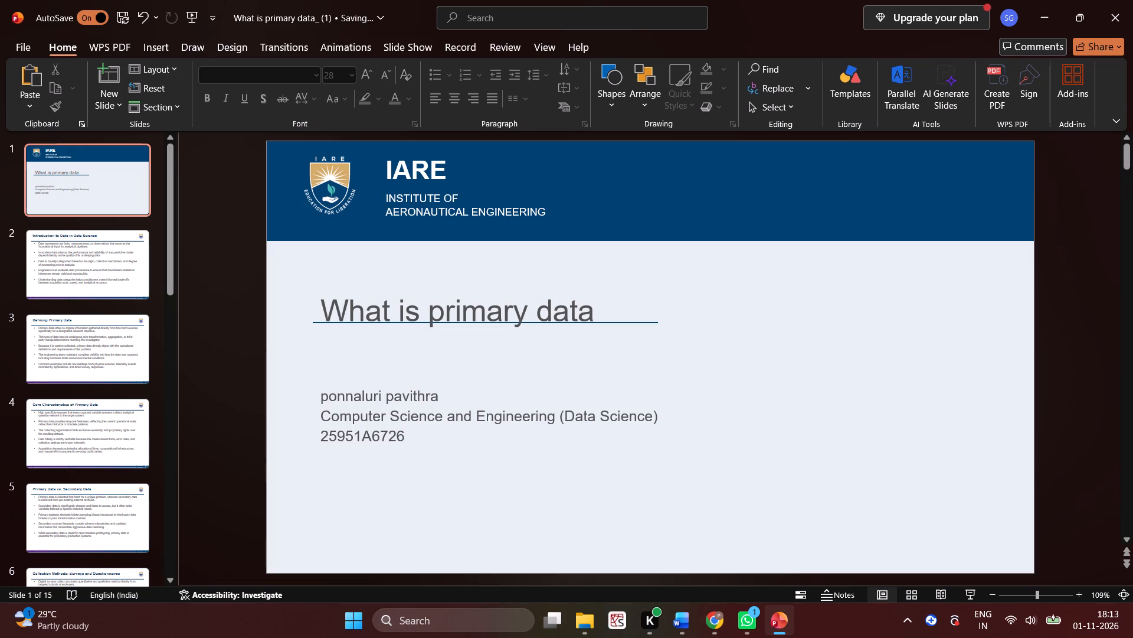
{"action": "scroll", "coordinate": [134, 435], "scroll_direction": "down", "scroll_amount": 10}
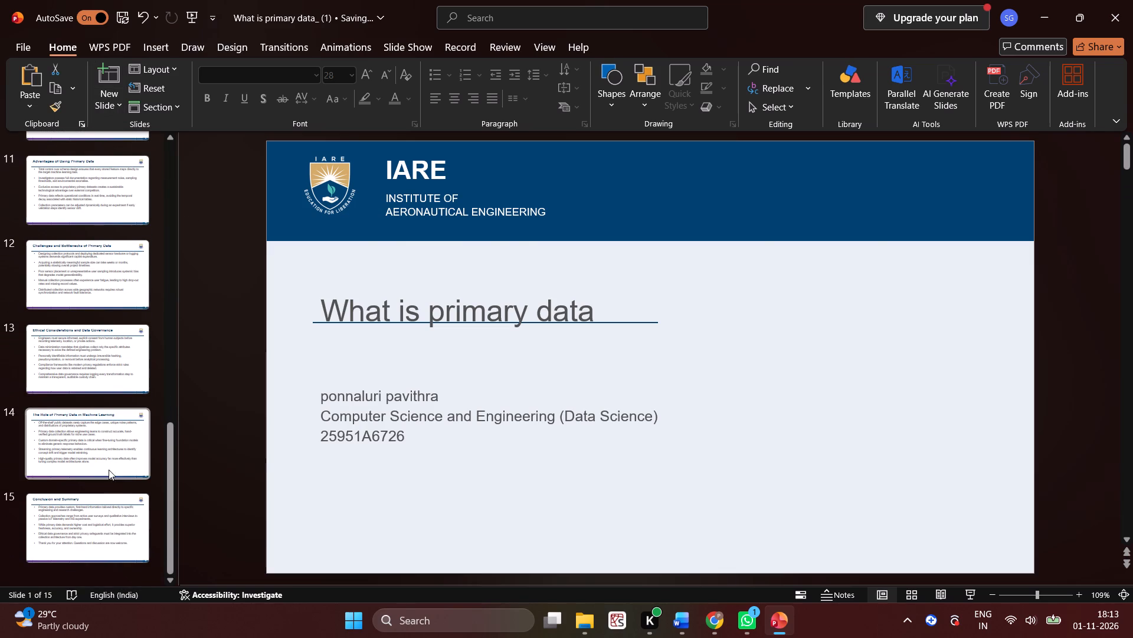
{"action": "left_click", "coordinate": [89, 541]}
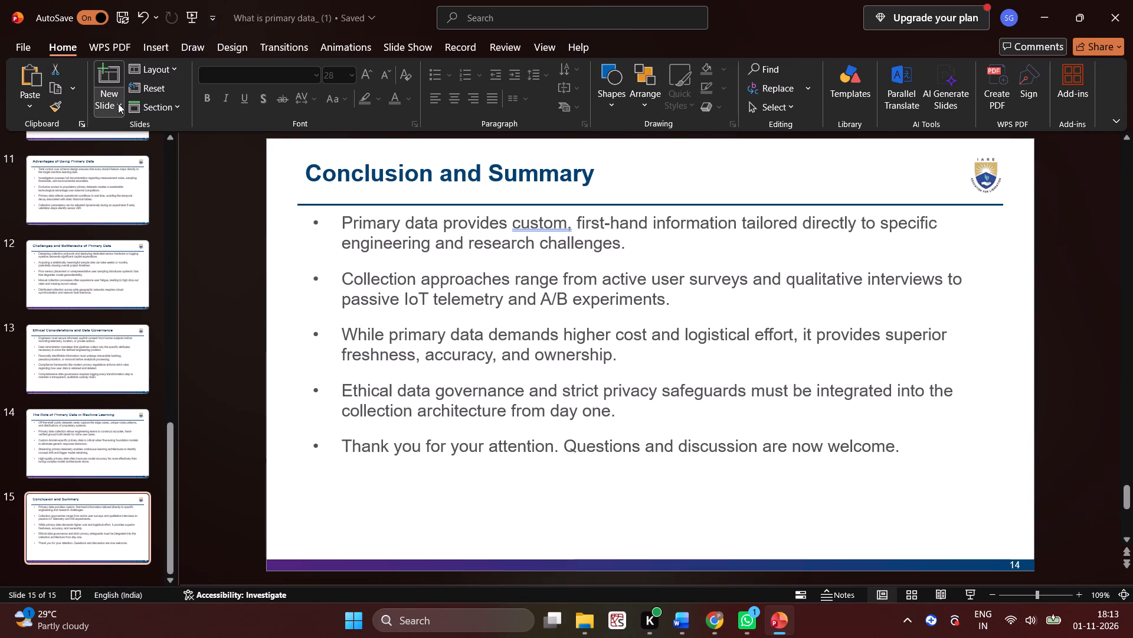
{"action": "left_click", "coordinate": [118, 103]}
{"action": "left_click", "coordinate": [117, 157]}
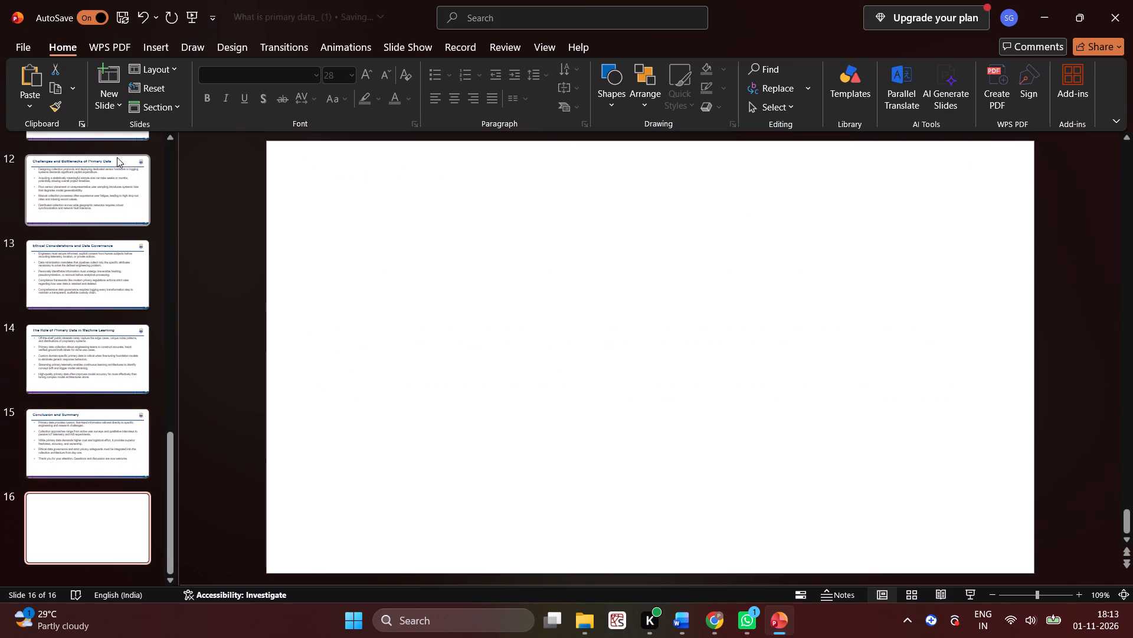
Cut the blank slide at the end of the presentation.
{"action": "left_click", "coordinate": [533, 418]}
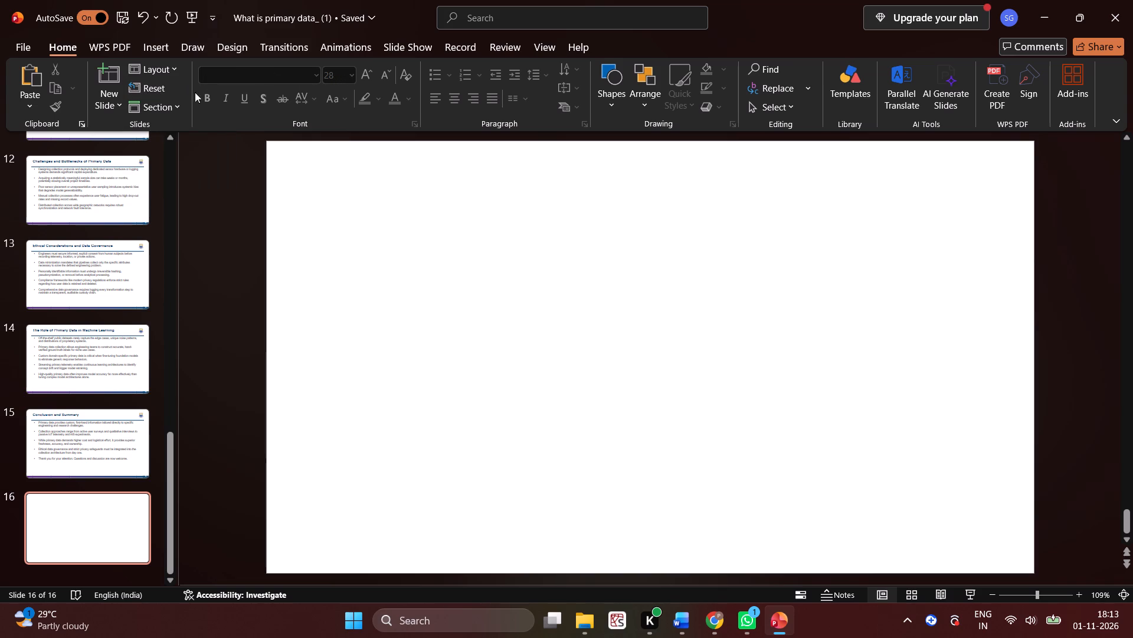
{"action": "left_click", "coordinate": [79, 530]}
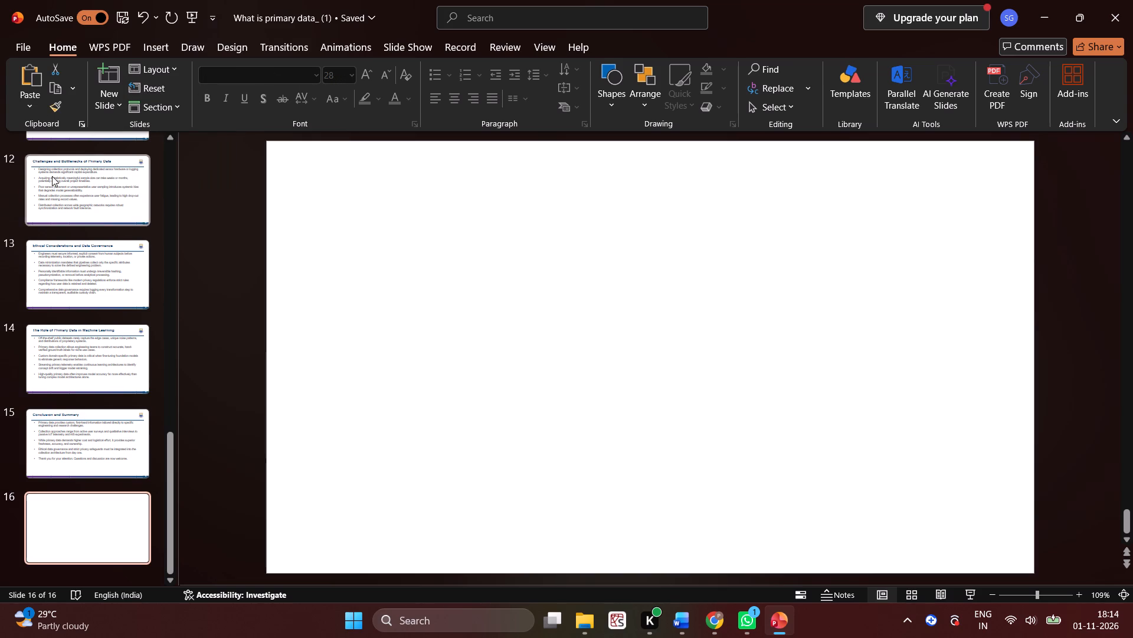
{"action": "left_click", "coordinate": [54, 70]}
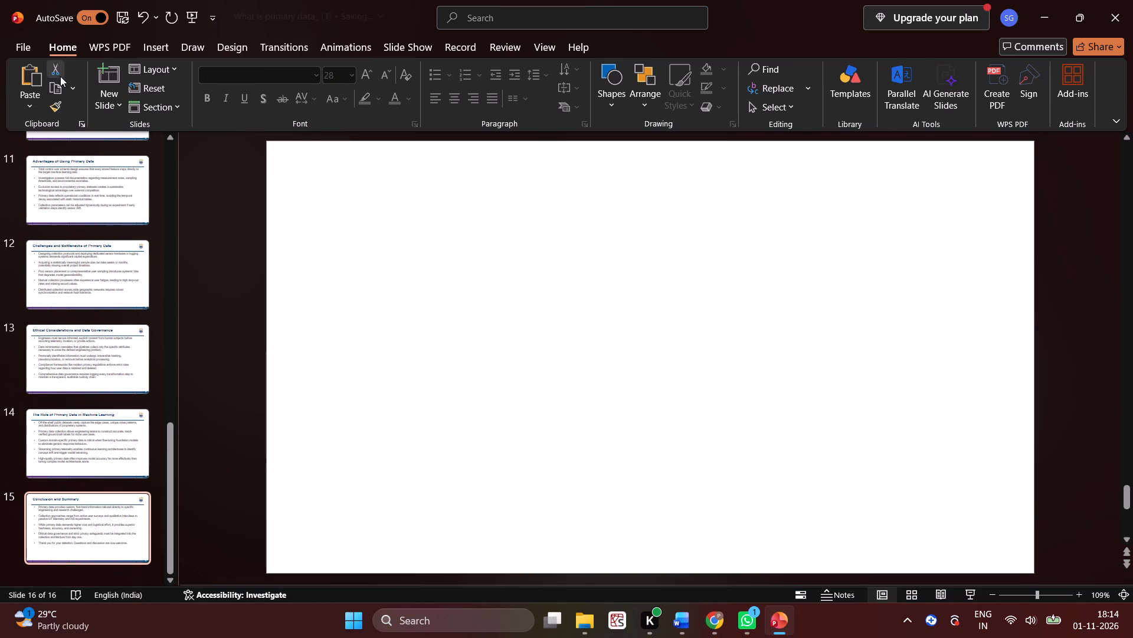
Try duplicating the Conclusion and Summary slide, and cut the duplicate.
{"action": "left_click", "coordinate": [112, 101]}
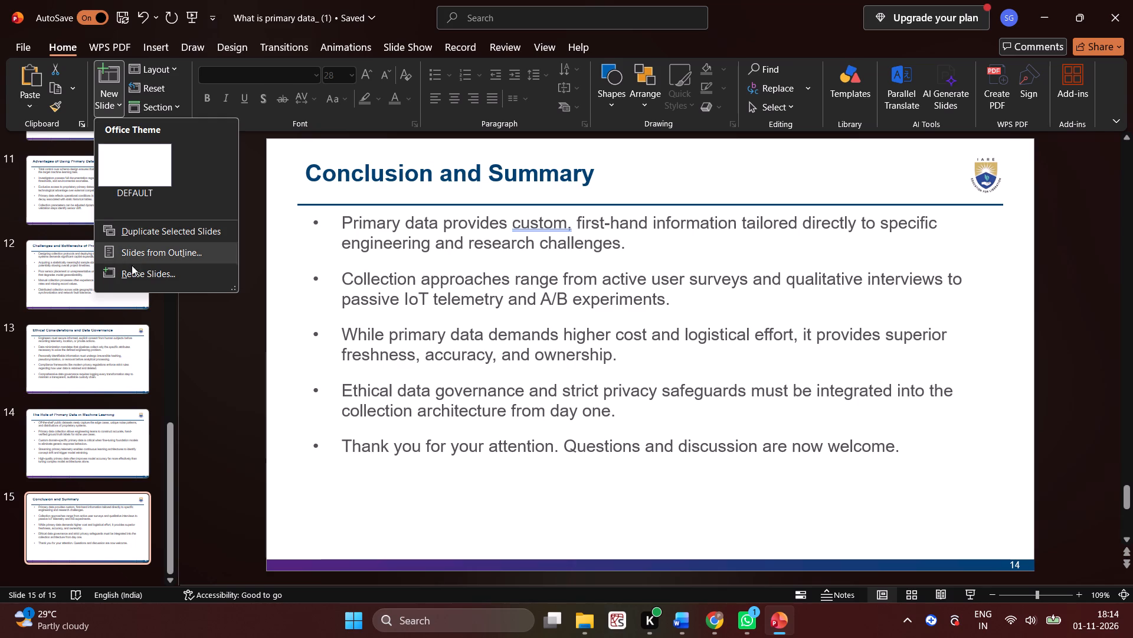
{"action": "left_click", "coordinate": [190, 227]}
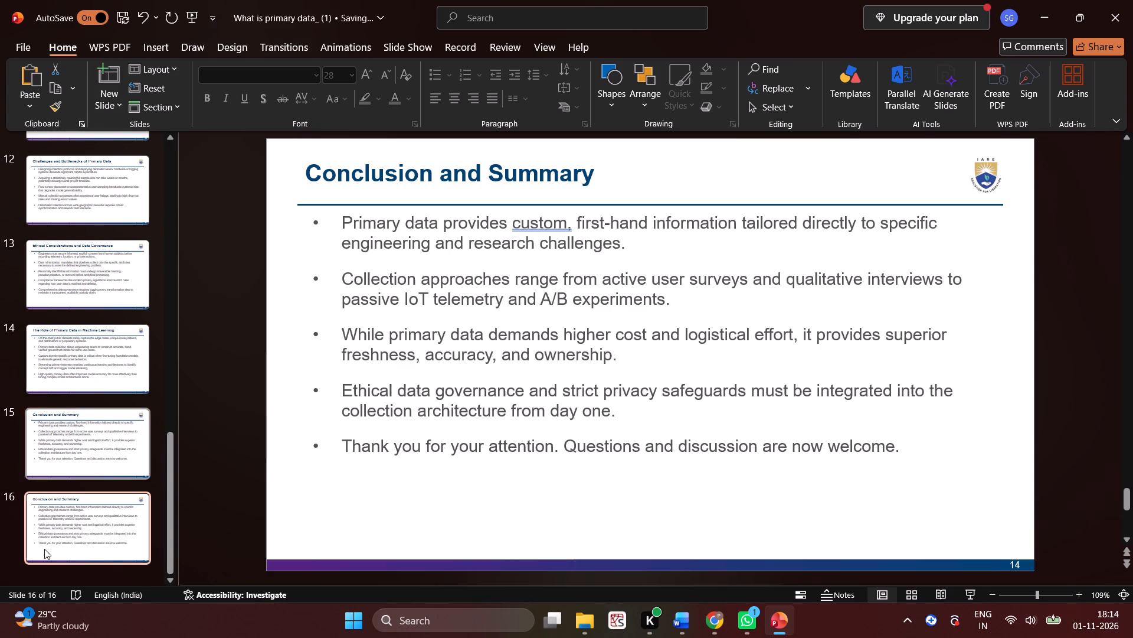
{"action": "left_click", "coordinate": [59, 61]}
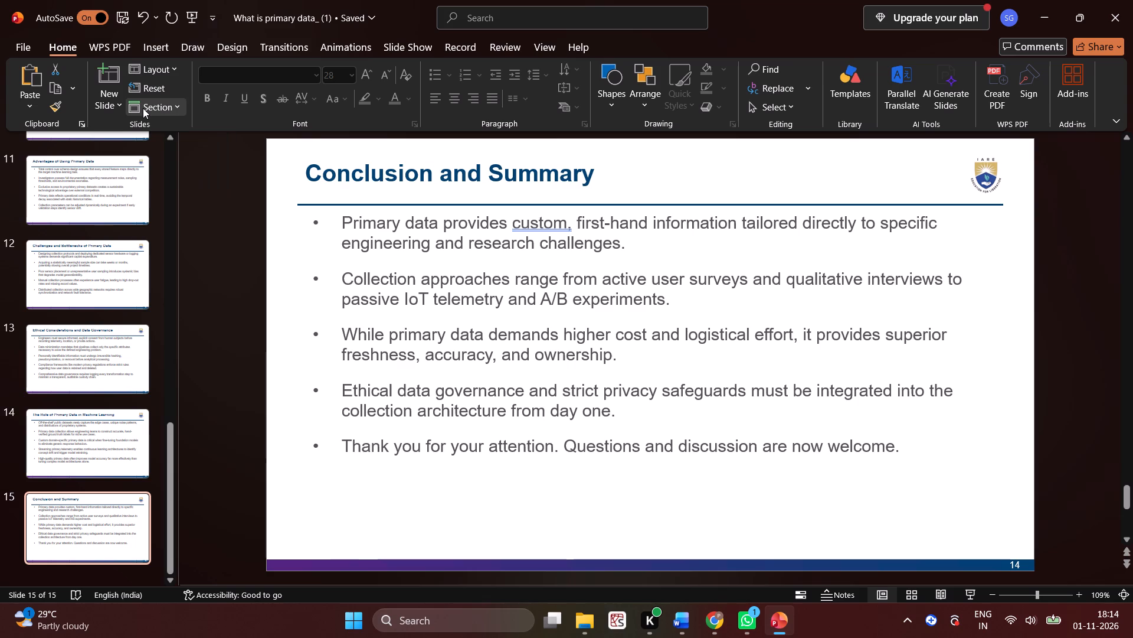
Add a slide with the DEFAULT layout after the Conclusion and Summary slide.
{"action": "left_click", "coordinate": [120, 102]}
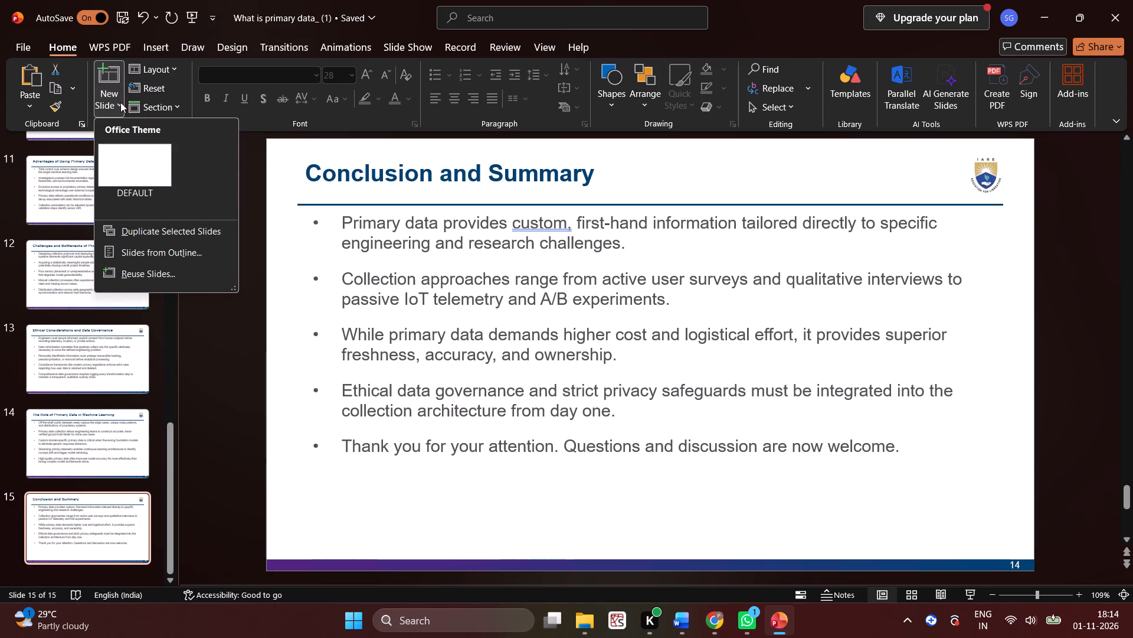
{"action": "left_click", "coordinate": [184, 160]}
{"action": "left_click", "coordinate": [152, 176]}
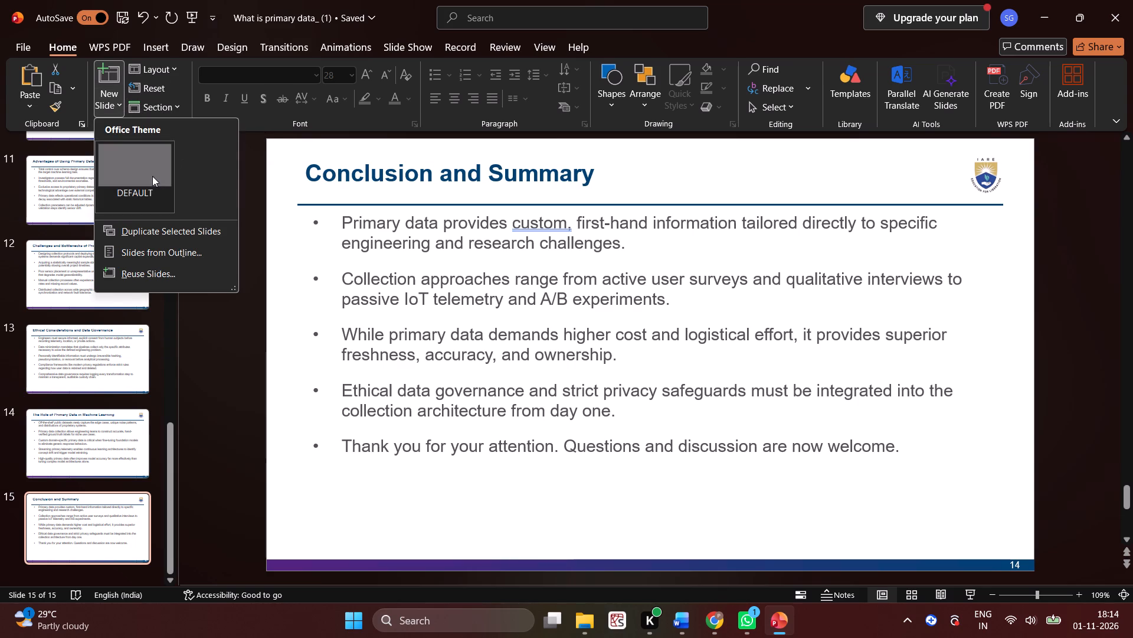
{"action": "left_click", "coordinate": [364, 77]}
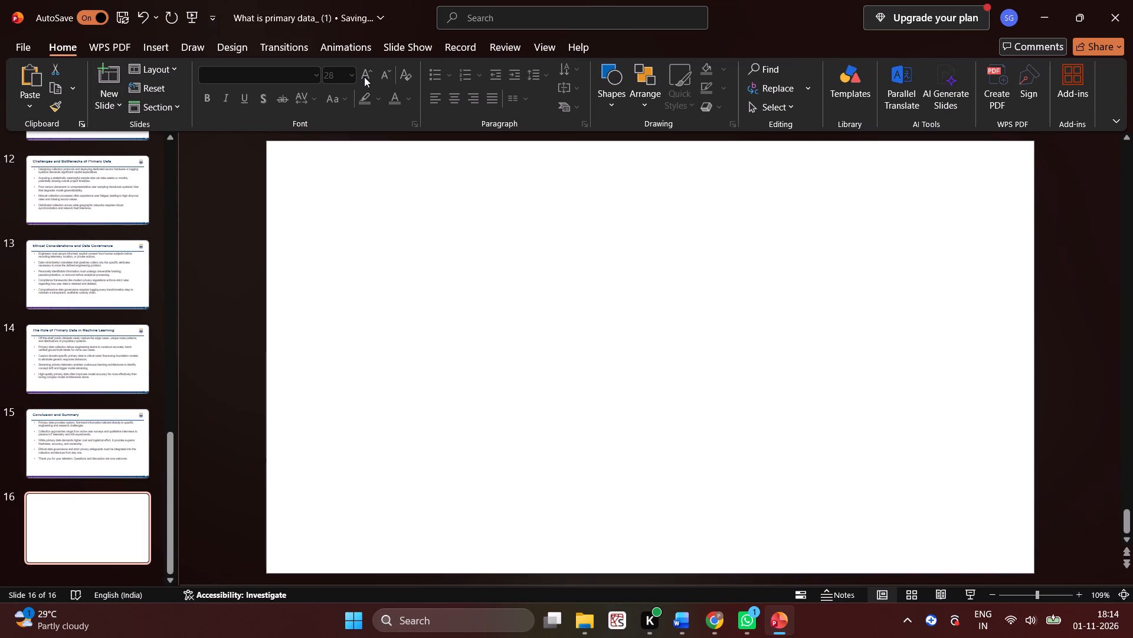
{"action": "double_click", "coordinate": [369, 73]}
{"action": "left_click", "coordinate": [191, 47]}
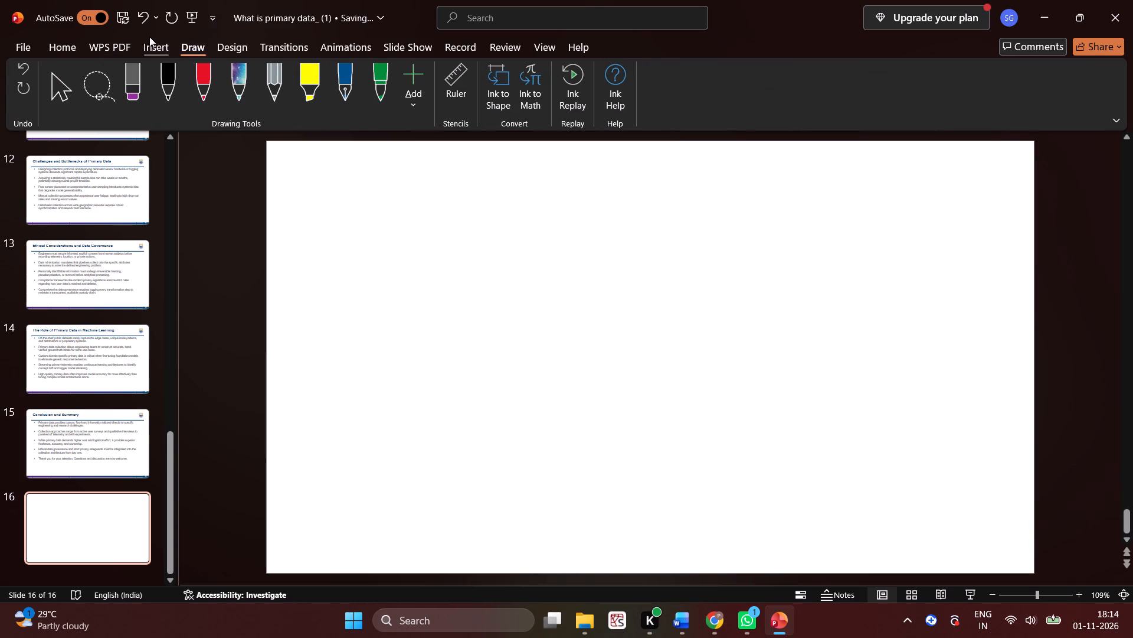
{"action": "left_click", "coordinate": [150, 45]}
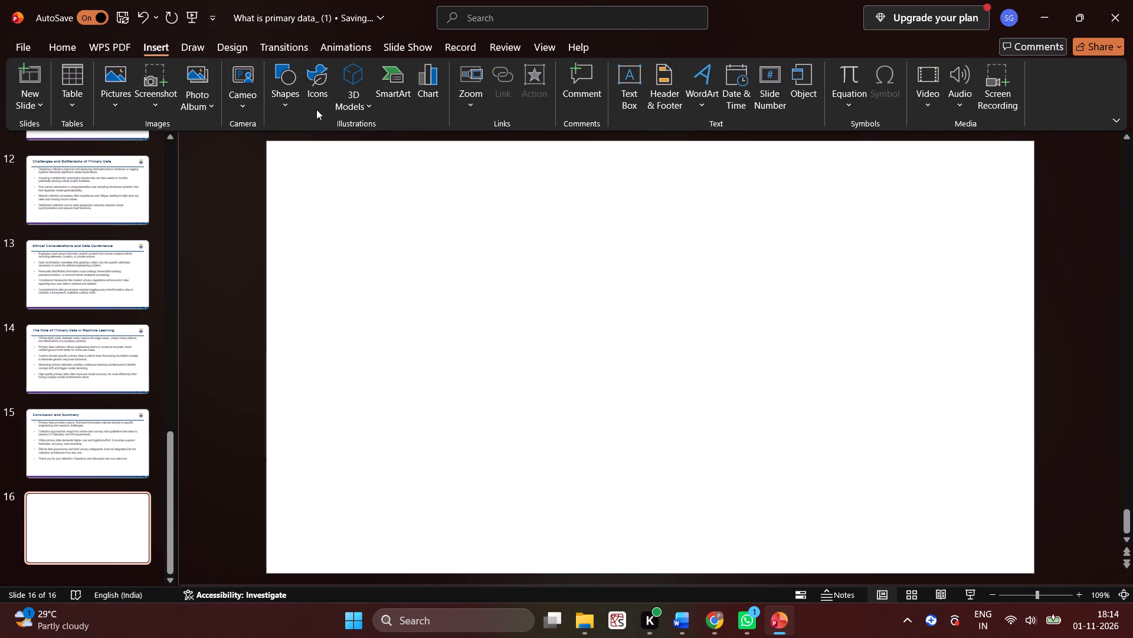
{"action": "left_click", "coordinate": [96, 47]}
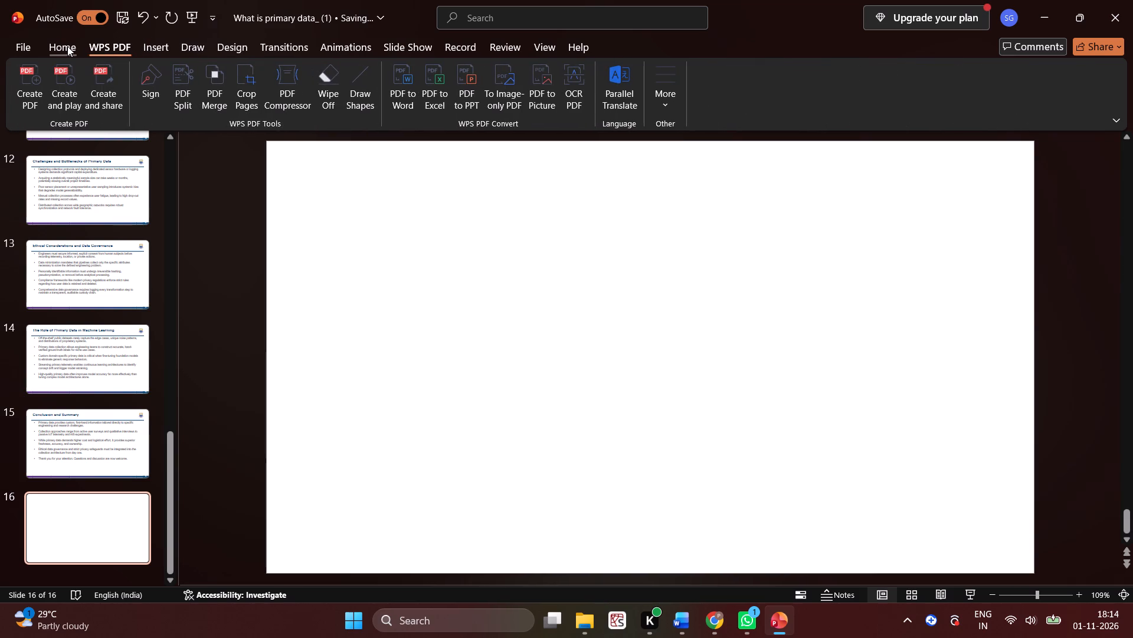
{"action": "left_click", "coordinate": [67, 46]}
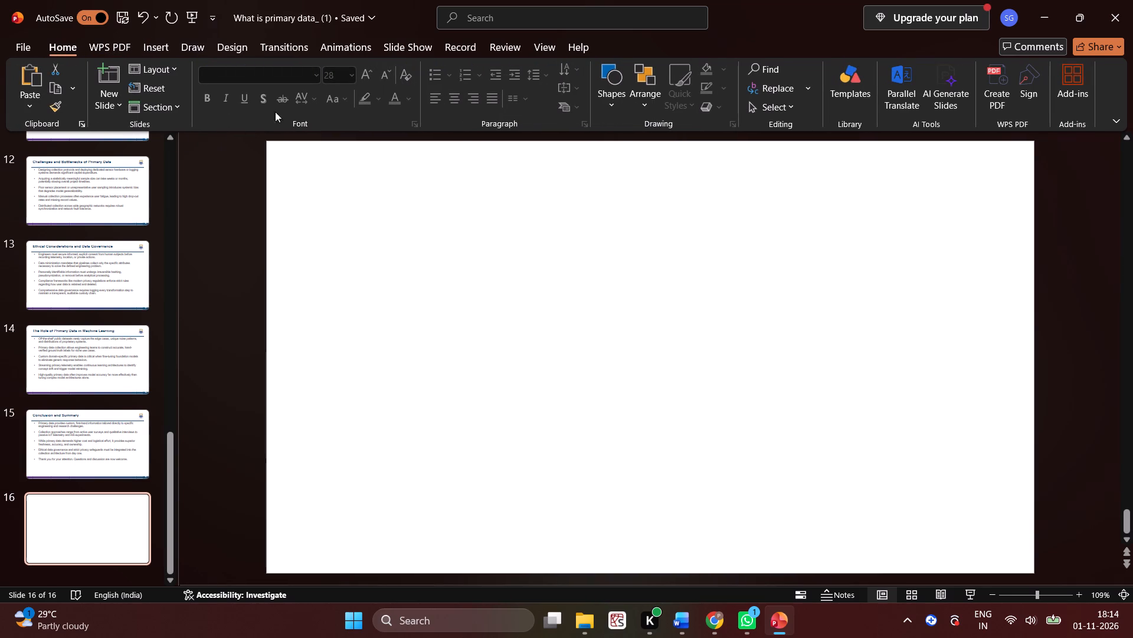
Add the text "Thank you" near the middle of the blank closing slide.
{"action": "triple_click", "coordinate": [474, 380]}
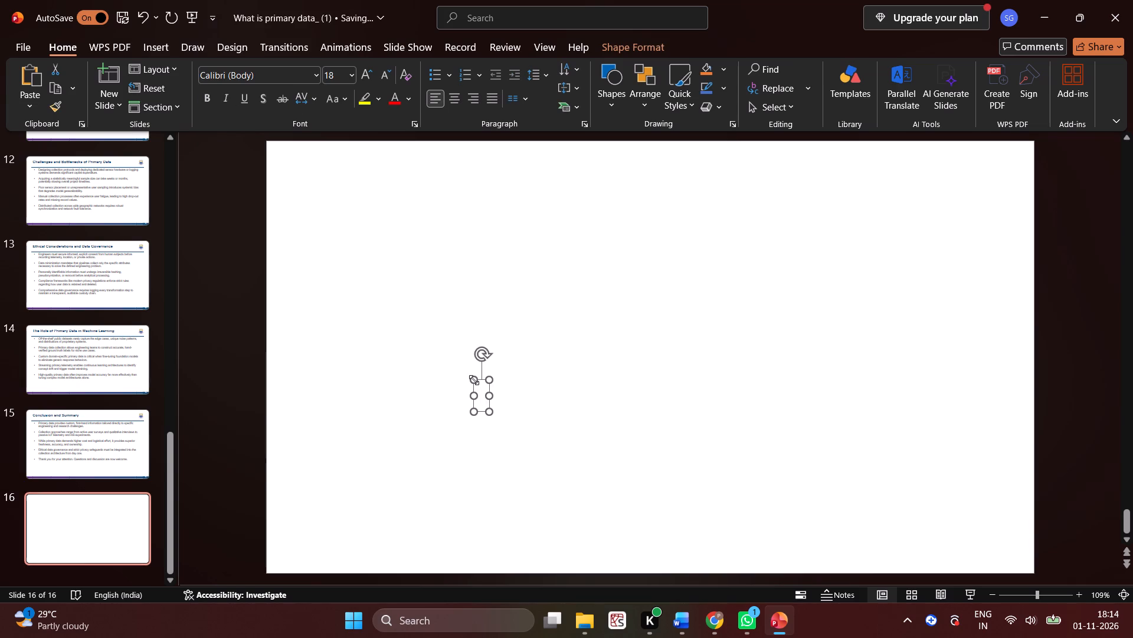
{"action": "key", "text": "shift+t"}
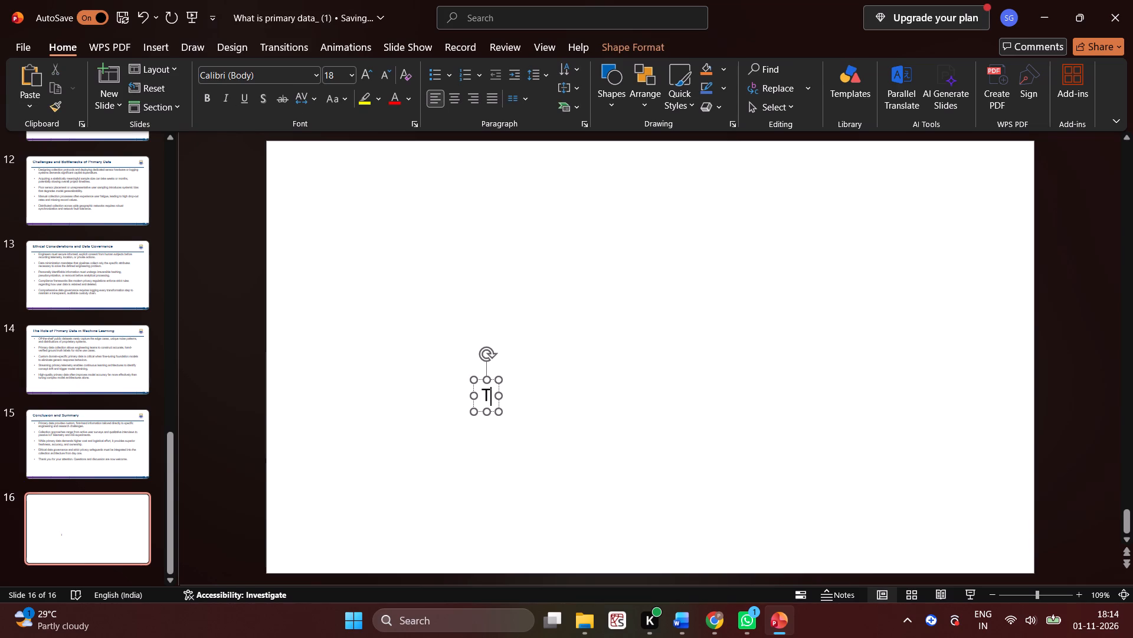
{"action": "type", "text": "hank you"}
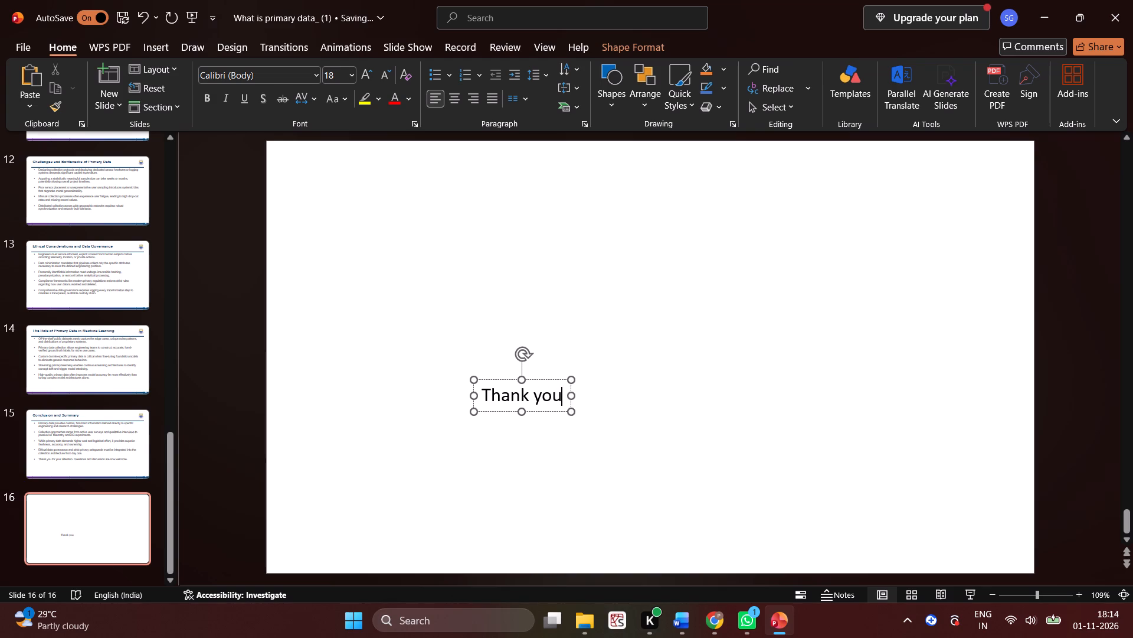
Set the font size of the "Thank you" text to 60.
{"action": "left_click", "coordinate": [349, 73]}
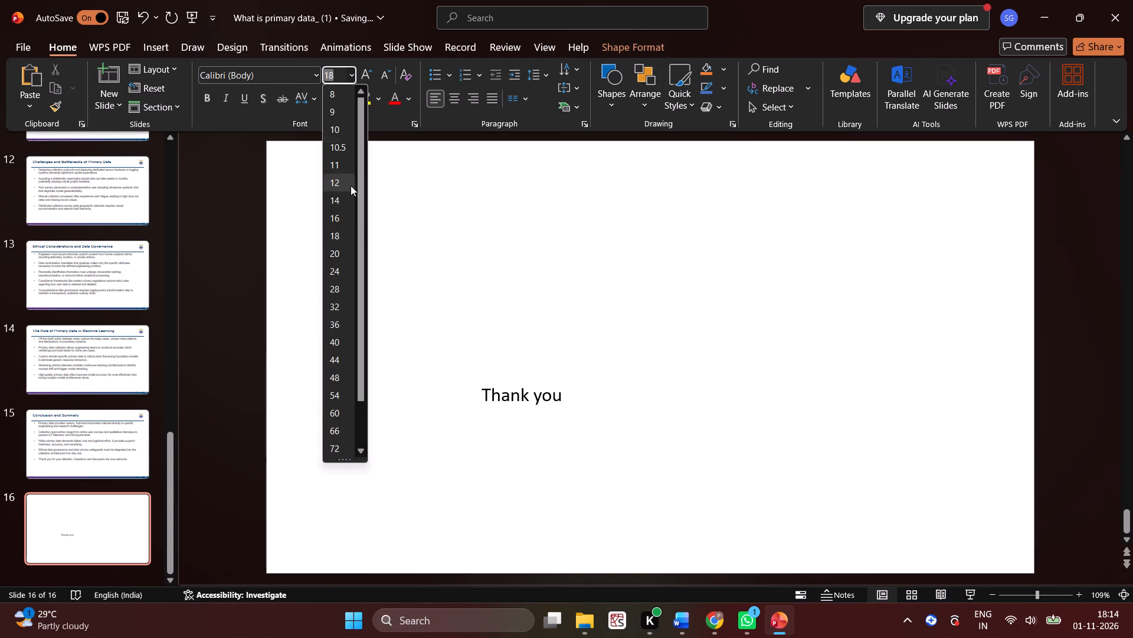
{"action": "left_click", "coordinate": [336, 369]}
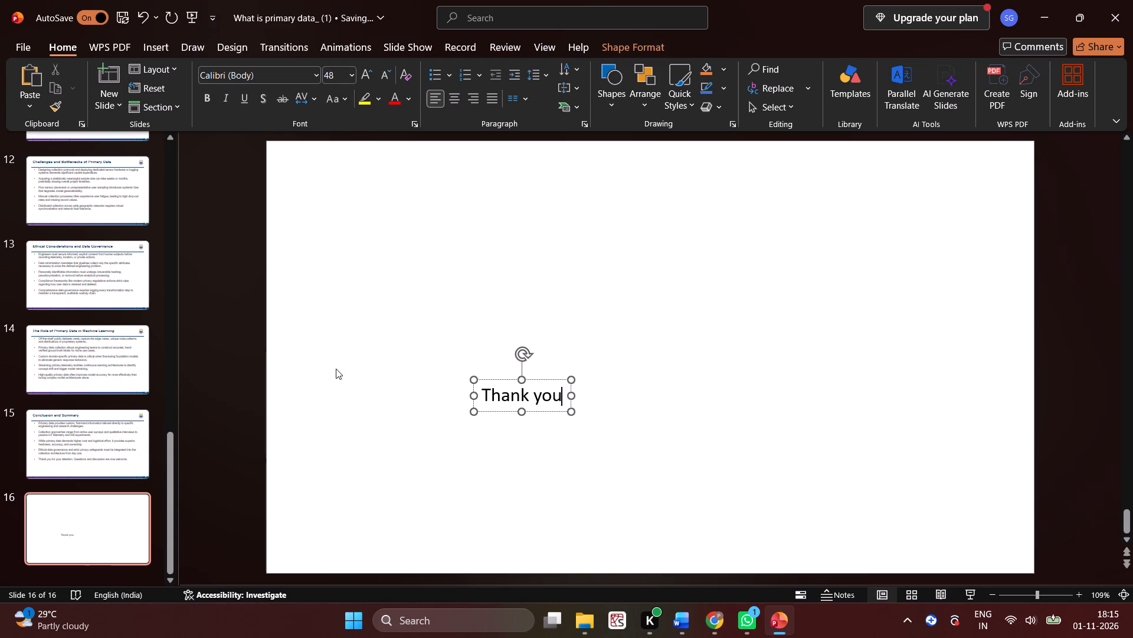
{"action": "left_click_drag", "start_coordinate": [486, 396], "coordinate": [559, 395]}
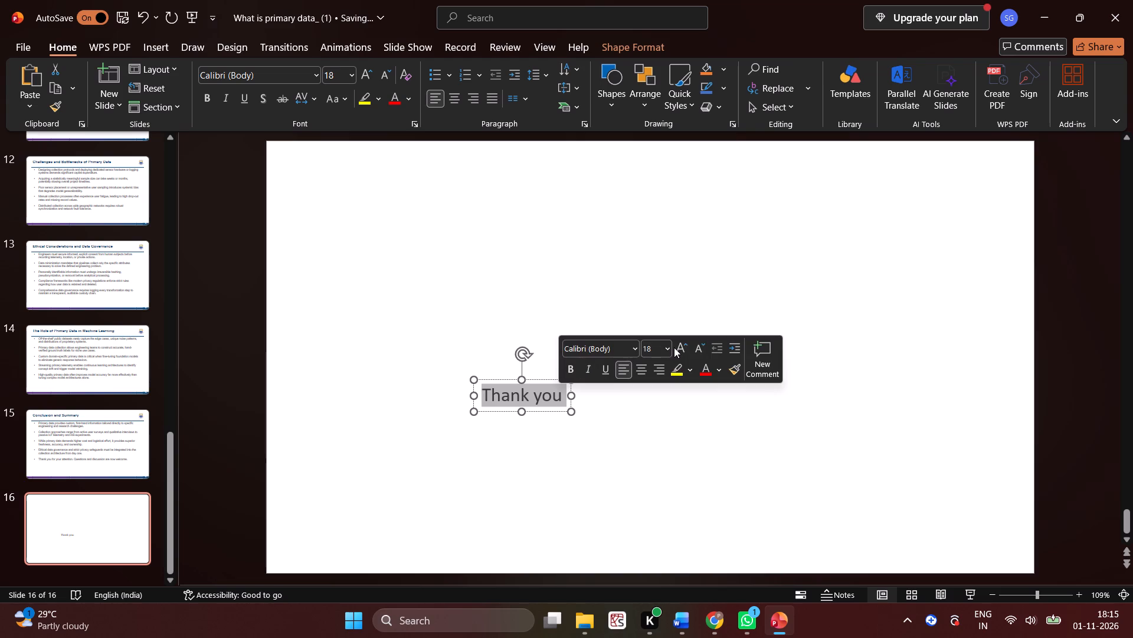
{"action": "left_click", "coordinate": [670, 348]}
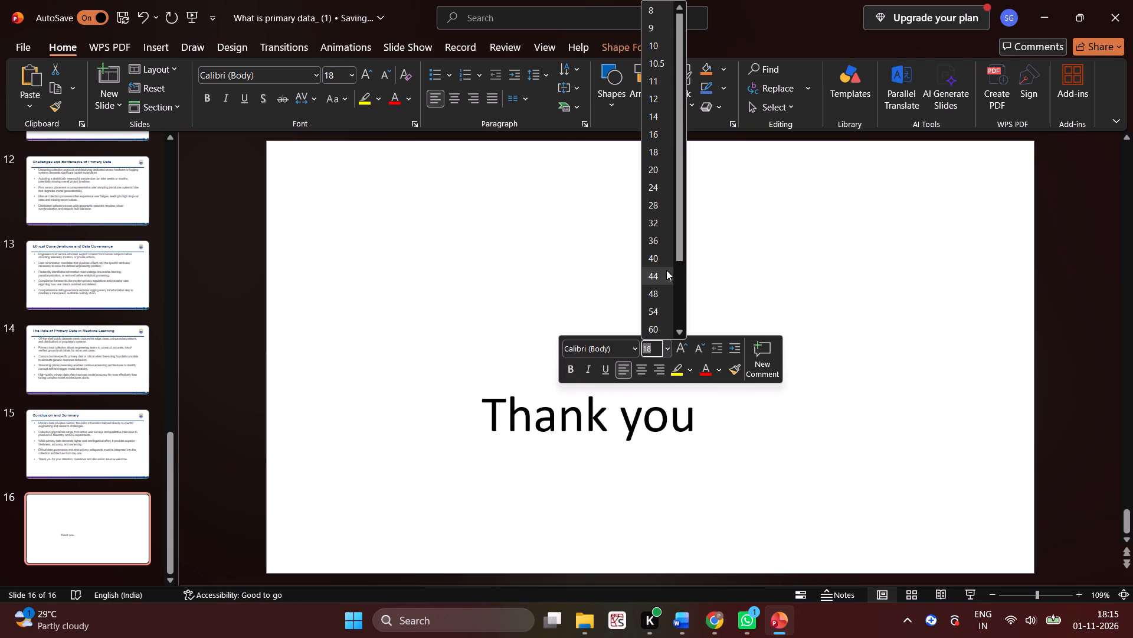
{"action": "left_click", "coordinate": [659, 326]}
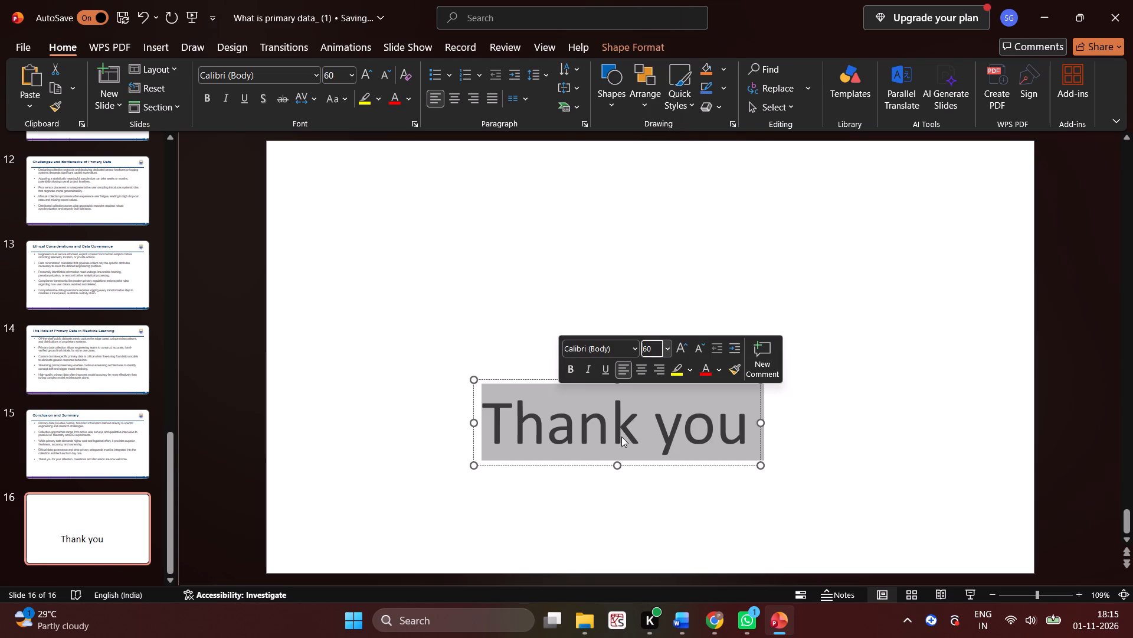
Colour the "Thank you" text with the standard Dark Blue.
{"action": "left_click", "coordinate": [721, 369]}
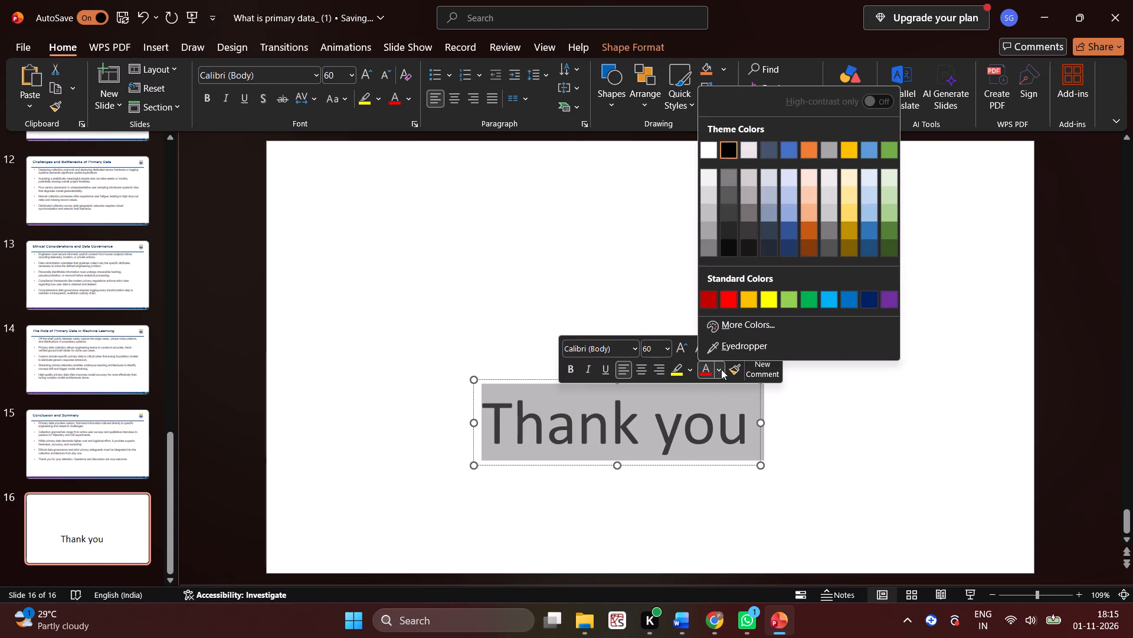
{"action": "left_click", "coordinate": [863, 301]}
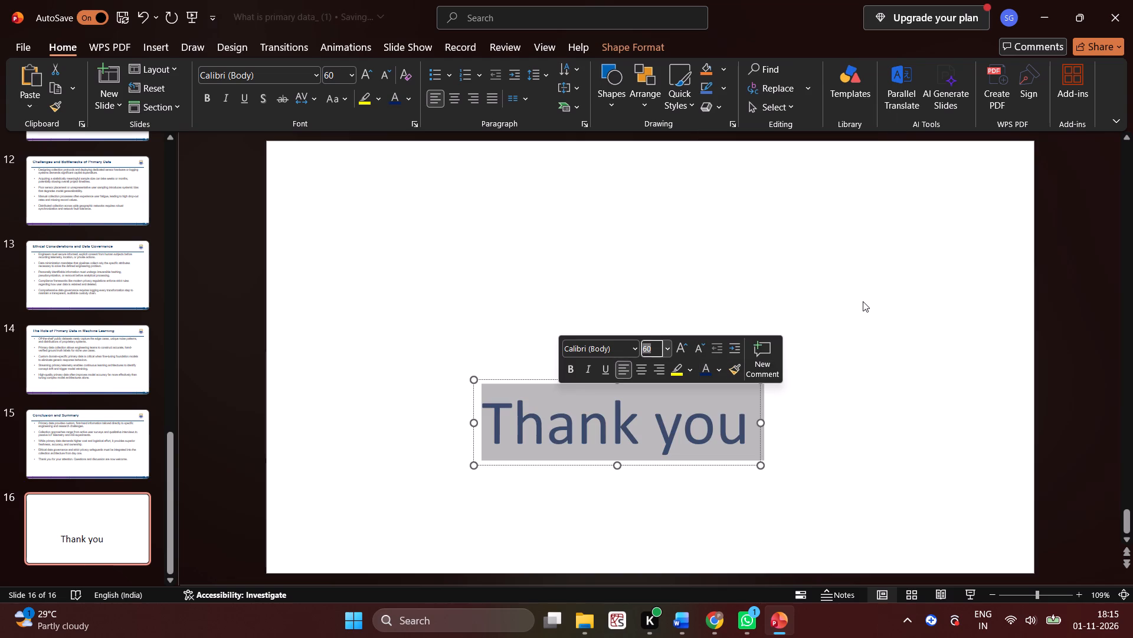
{"action": "left_click", "coordinate": [817, 422]}
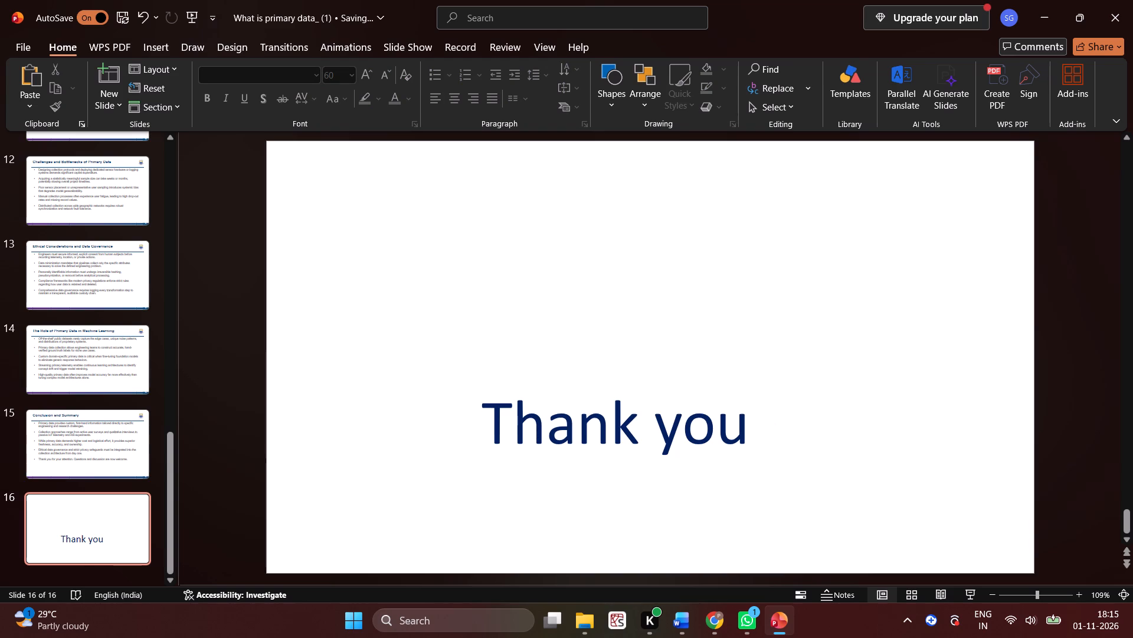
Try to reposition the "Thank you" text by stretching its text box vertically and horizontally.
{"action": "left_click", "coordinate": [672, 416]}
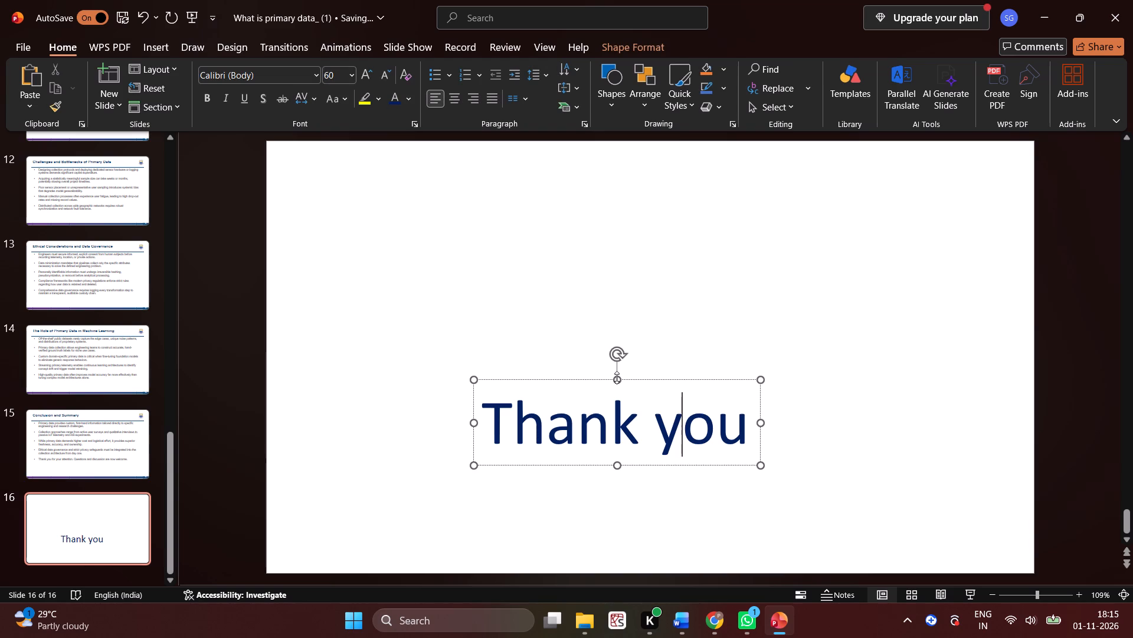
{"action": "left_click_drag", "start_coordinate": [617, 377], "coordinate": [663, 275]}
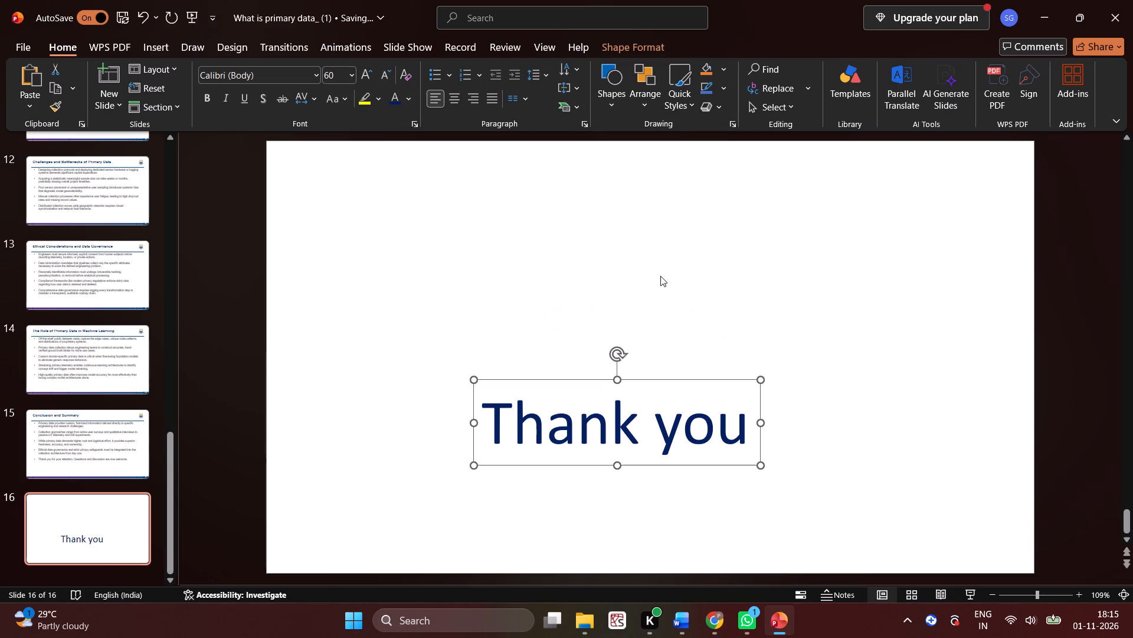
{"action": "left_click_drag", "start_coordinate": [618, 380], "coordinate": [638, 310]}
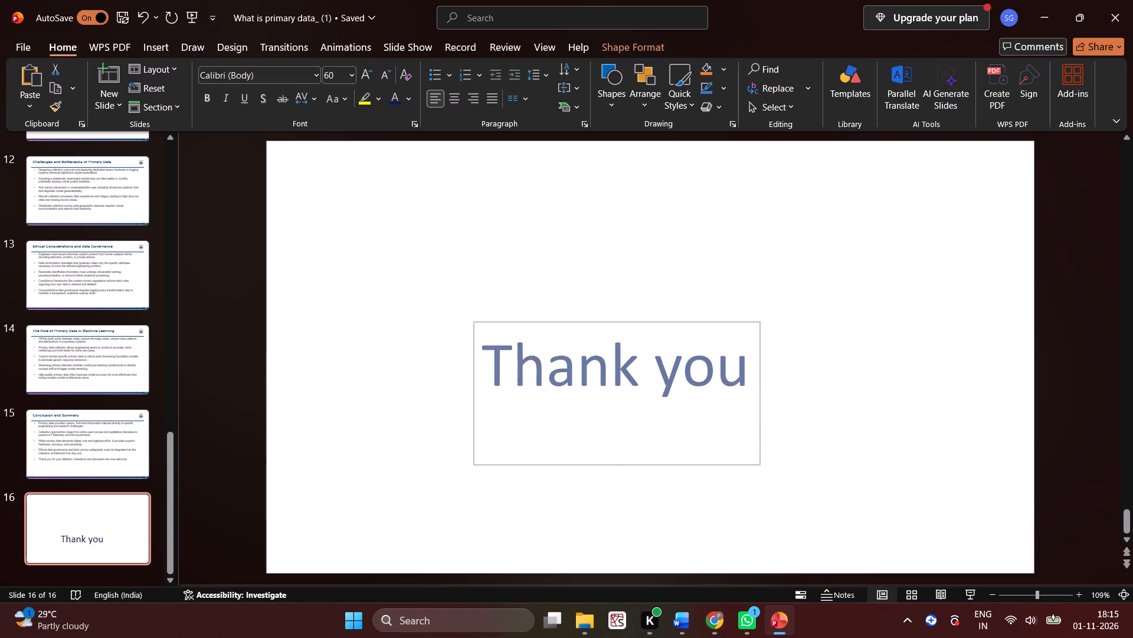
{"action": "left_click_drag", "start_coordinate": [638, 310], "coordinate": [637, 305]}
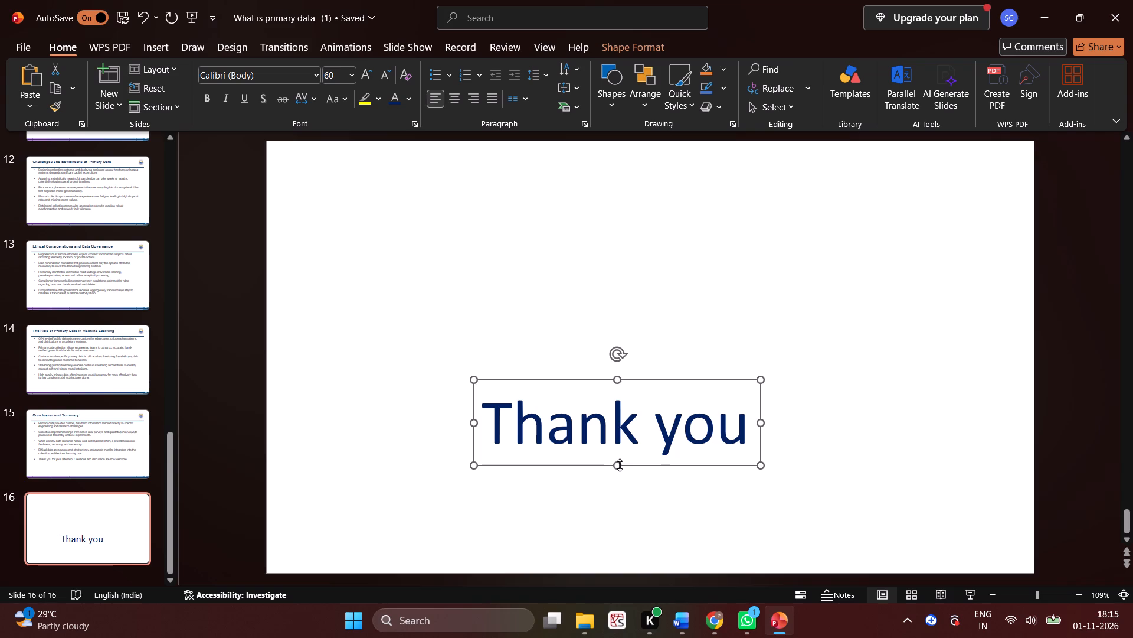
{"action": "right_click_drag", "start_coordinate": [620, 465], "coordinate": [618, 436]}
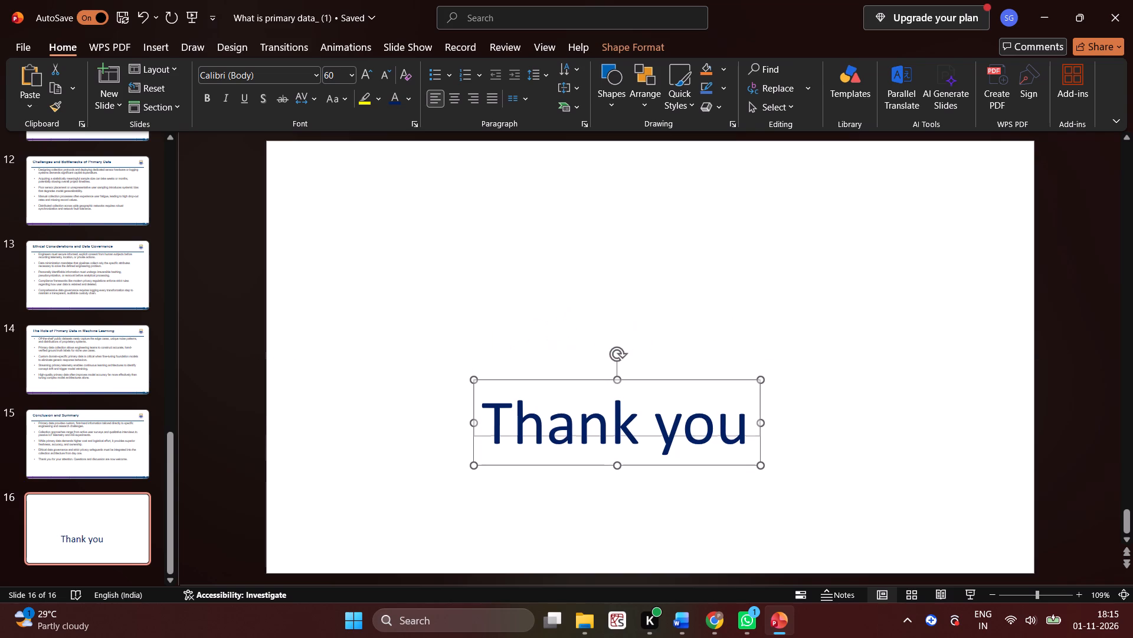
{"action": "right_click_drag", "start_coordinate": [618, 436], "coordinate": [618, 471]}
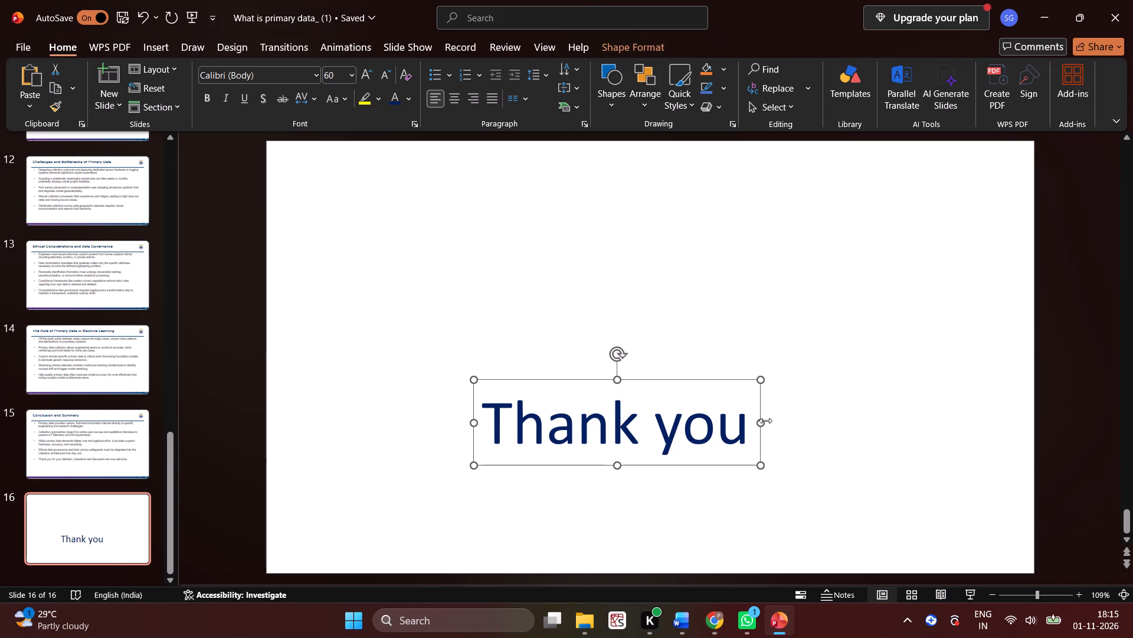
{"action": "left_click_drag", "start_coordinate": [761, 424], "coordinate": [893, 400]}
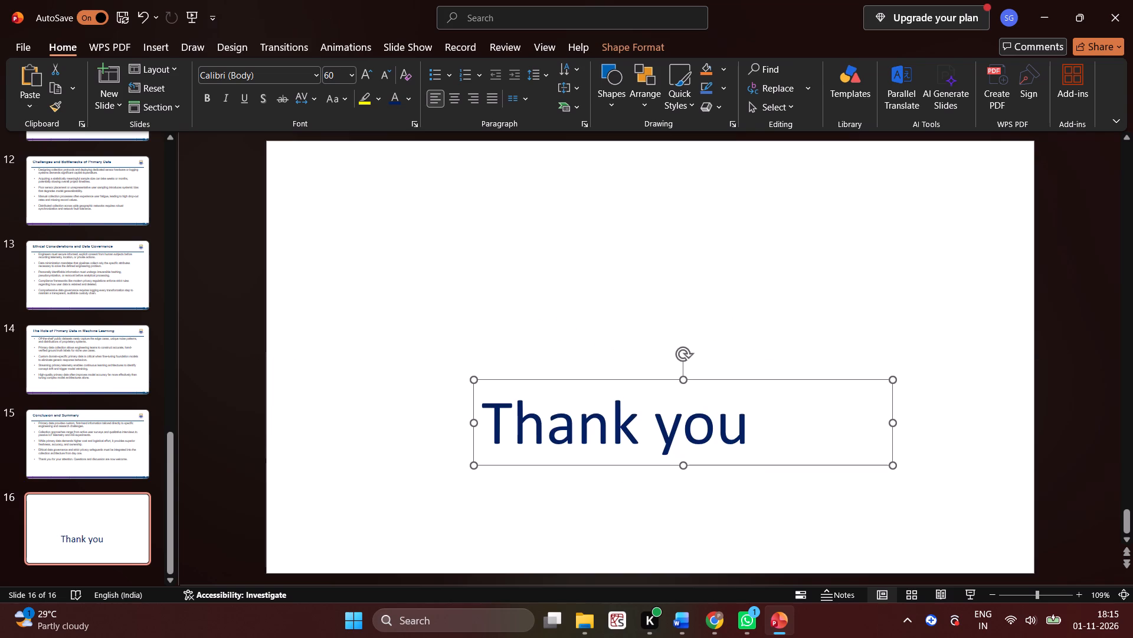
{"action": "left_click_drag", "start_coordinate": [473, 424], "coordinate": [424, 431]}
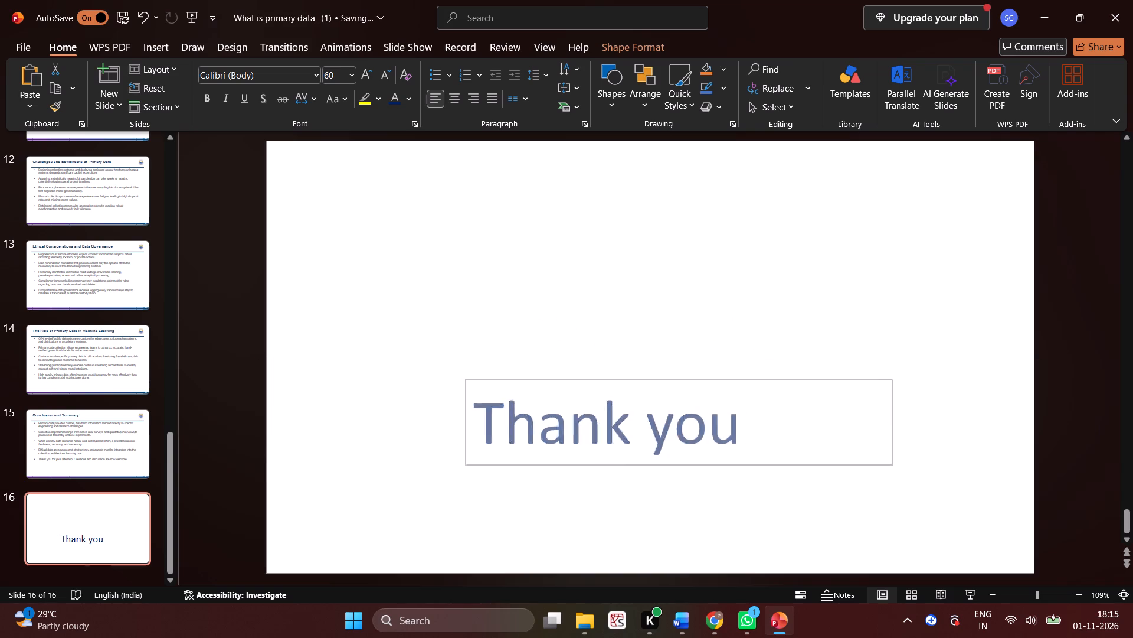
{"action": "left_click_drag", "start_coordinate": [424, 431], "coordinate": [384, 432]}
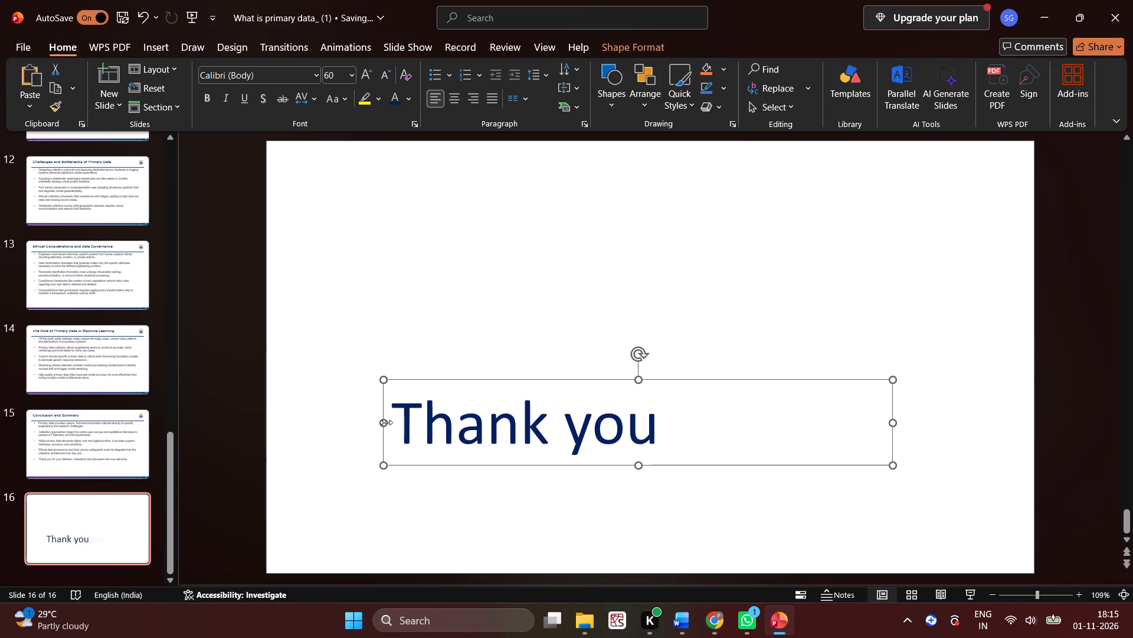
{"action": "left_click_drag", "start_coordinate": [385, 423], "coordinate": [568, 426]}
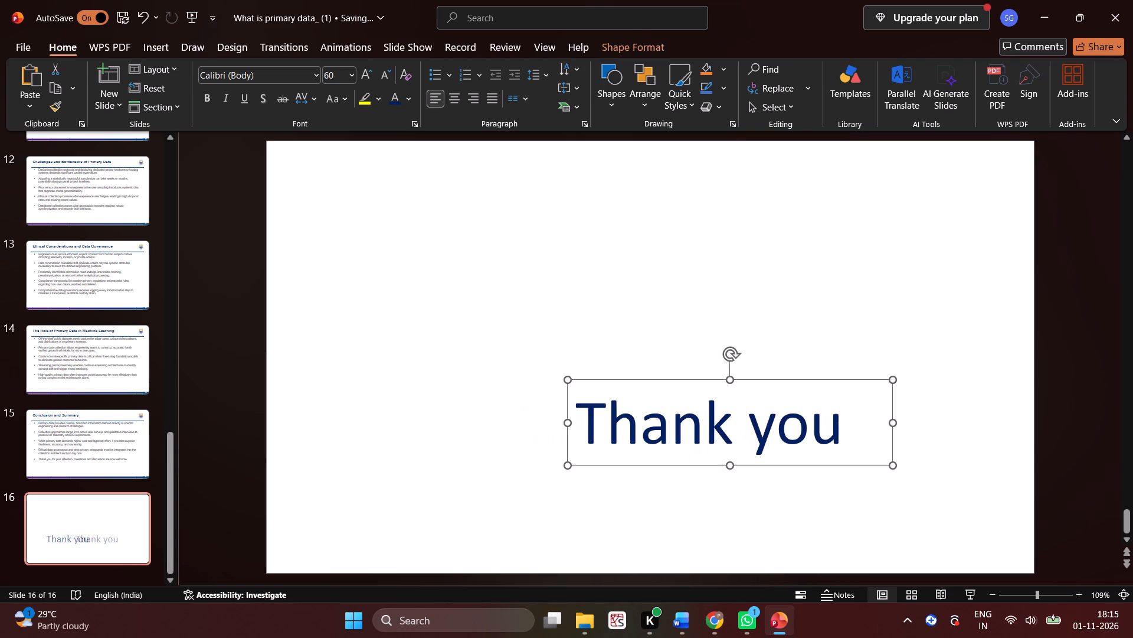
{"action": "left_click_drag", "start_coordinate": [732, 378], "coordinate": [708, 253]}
Move the whole "Thank you" text to the centre of the closing slide.
{"action": "left_click_drag", "start_coordinate": [584, 406], "coordinate": [1010, 438]}
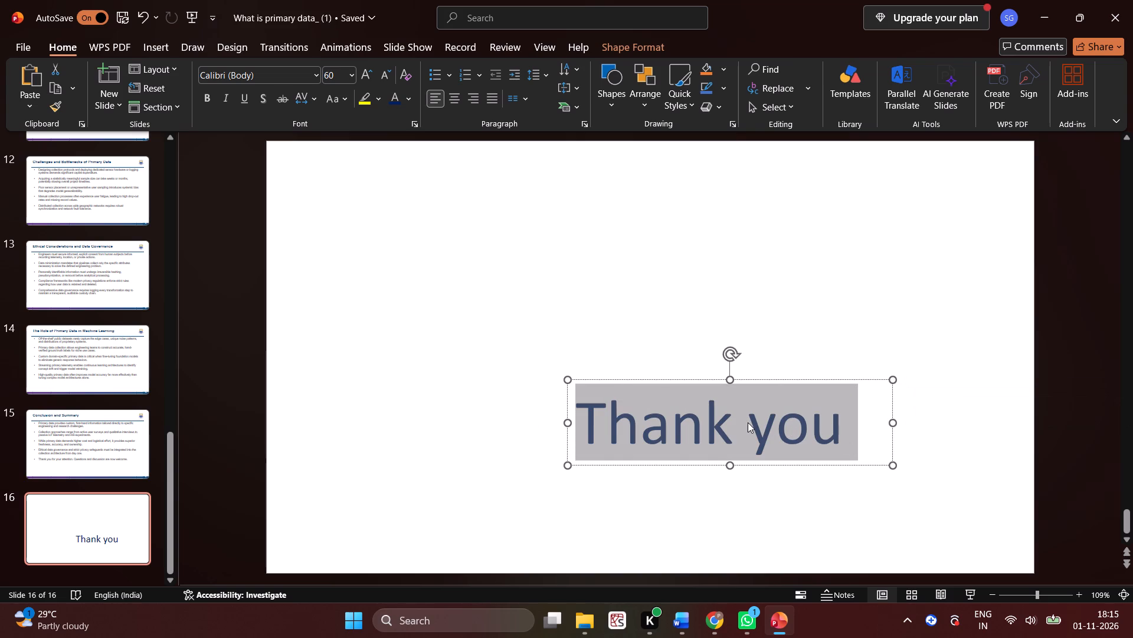
{"action": "left_click_drag", "start_coordinate": [748, 422], "coordinate": [673, 252]}
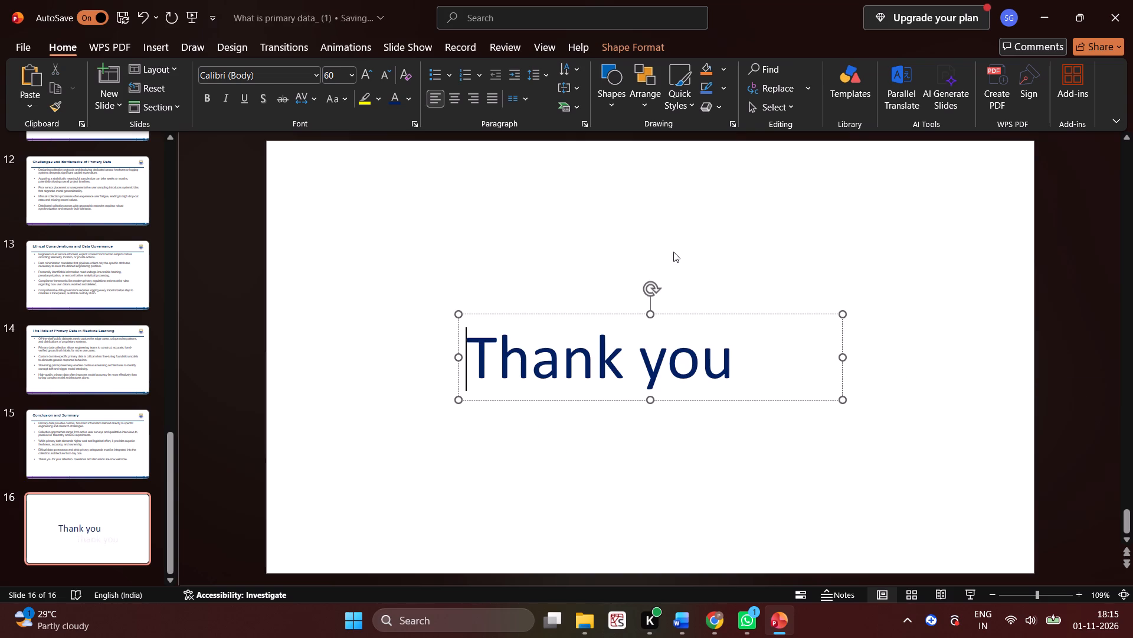
{"action": "left_click", "coordinate": [283, 336]}
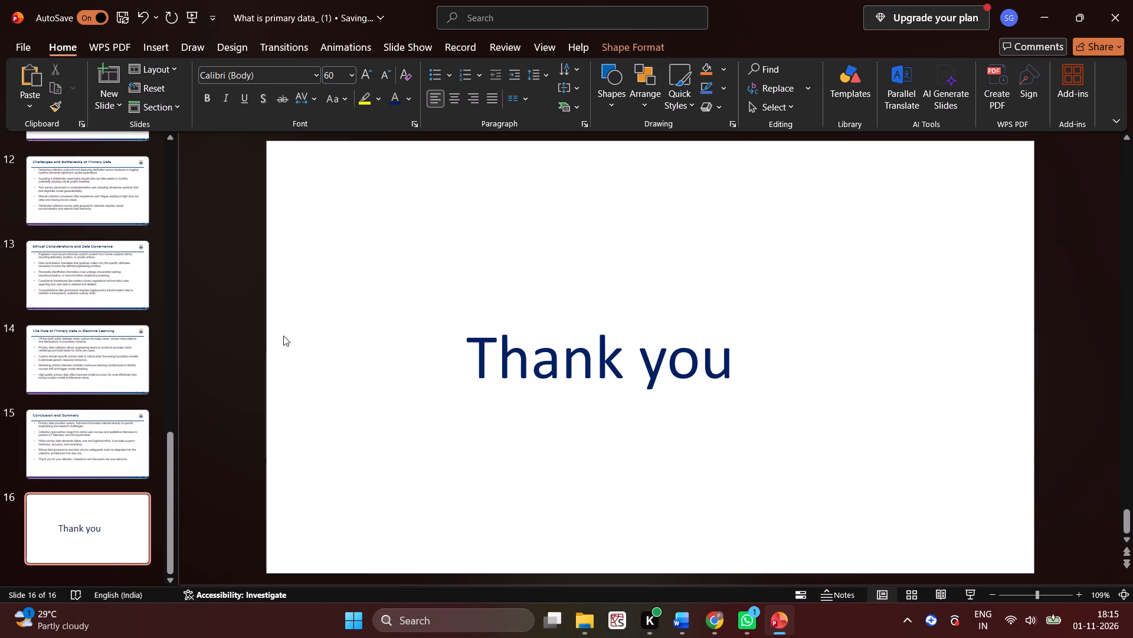
Shift the institute logo slightly toward the upper-right corner of the Conclusion and Summary slide.
{"action": "scroll", "coordinate": [93, 360], "scroll_direction": "up", "scroll_amount": 15}
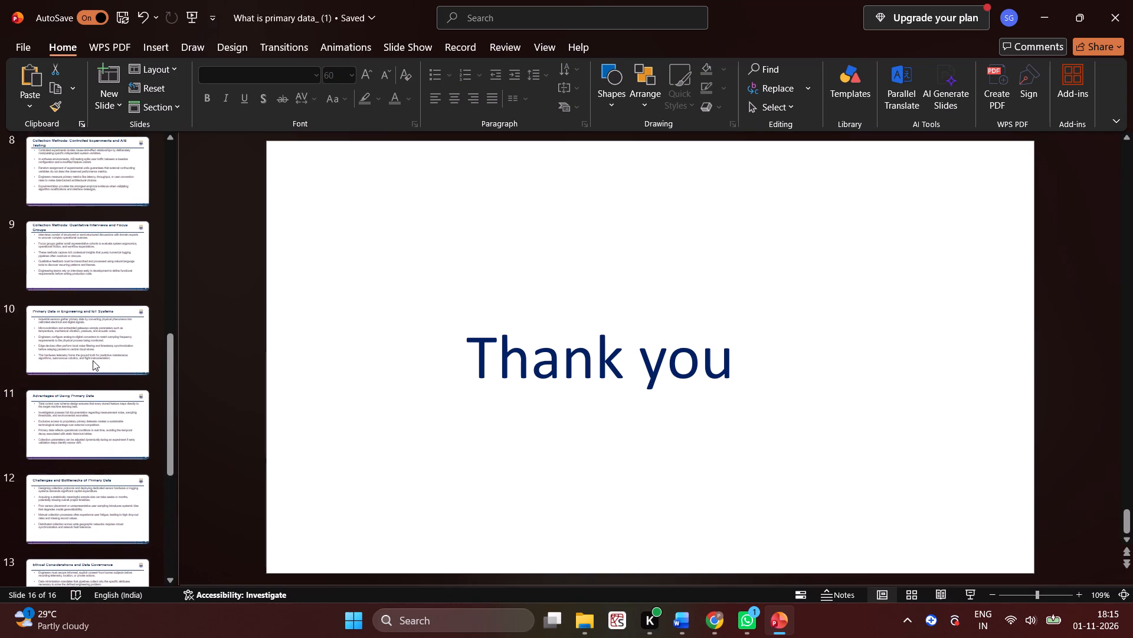
{"action": "scroll", "coordinate": [93, 360], "scroll_direction": "up", "scroll_amount": 4}
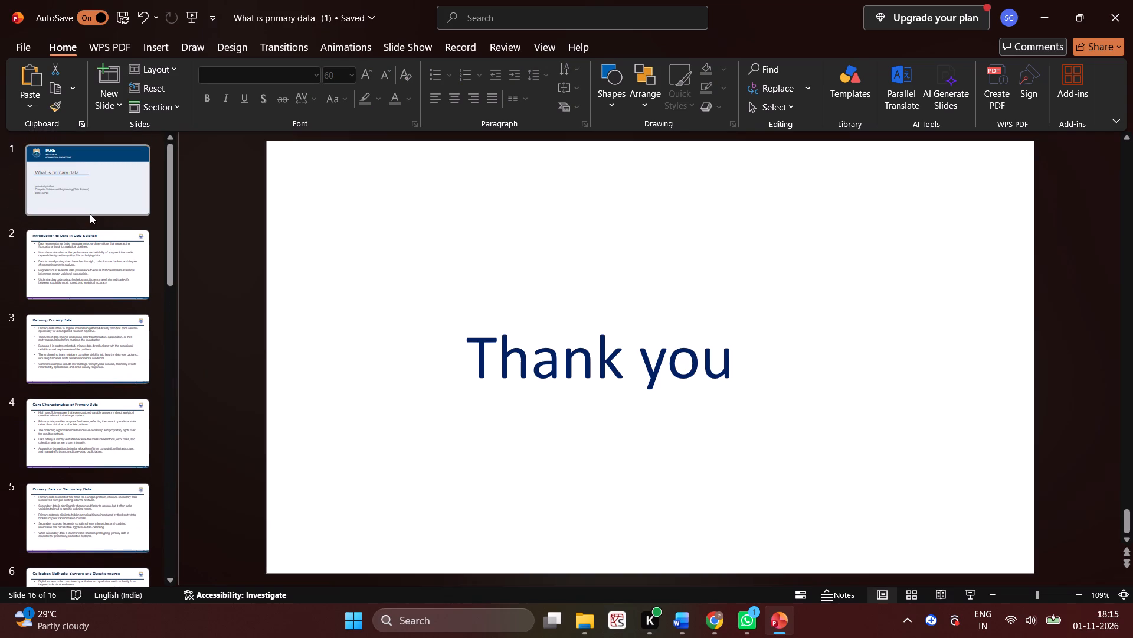
{"action": "scroll", "coordinate": [104, 350], "scroll_direction": "down", "scroll_amount": 12}
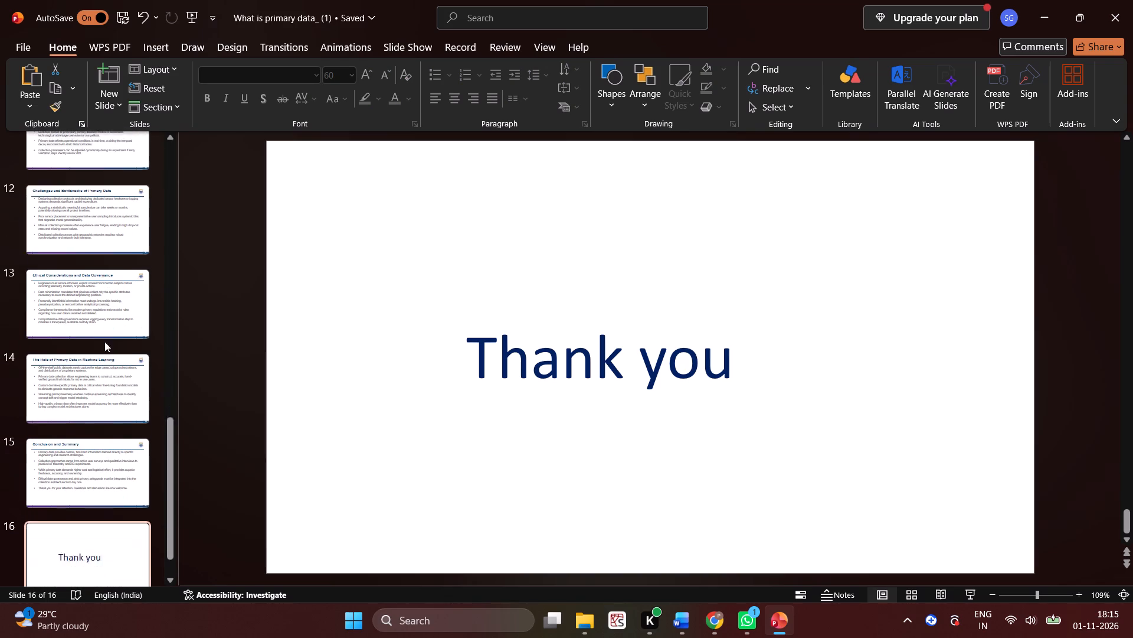
{"action": "scroll", "coordinate": [104, 341], "scroll_direction": "down", "scroll_amount": 1}
{"action": "left_click", "coordinate": [141, 422]}
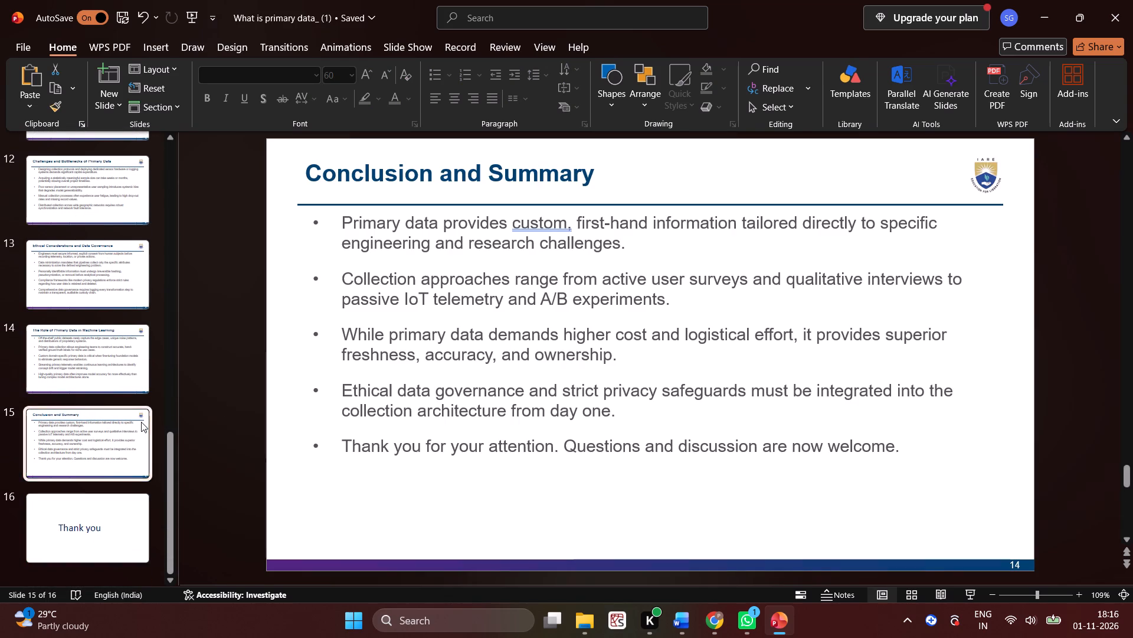
{"action": "left_click_drag", "start_coordinate": [966, 152], "coordinate": [991, 164]}
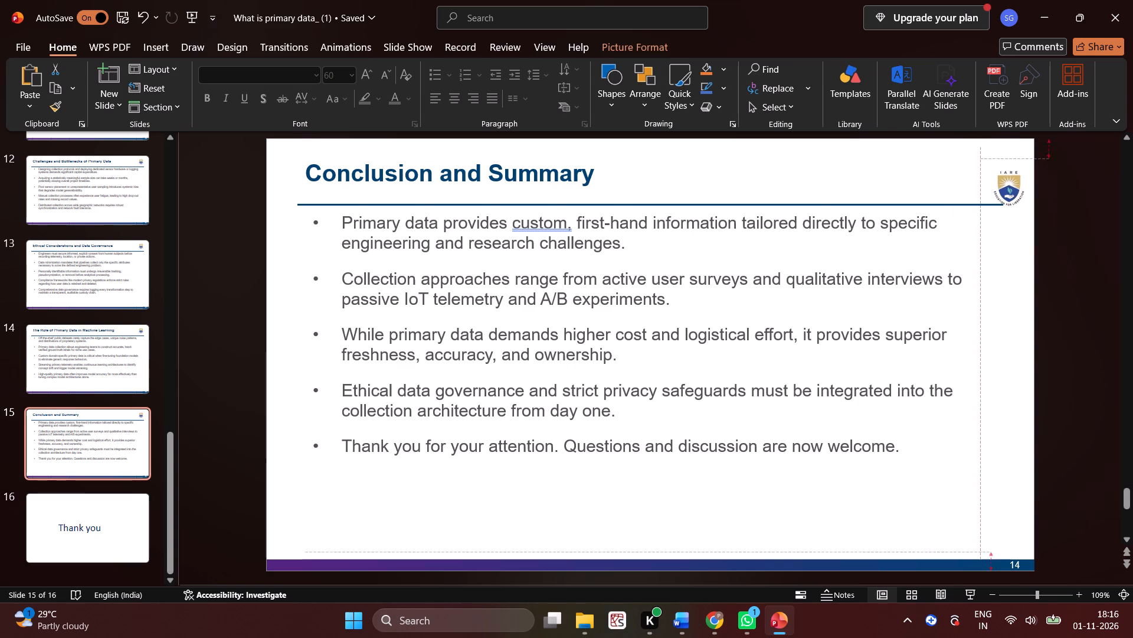
{"action": "left_click_drag", "start_coordinate": [991, 164], "coordinate": [972, 148]}
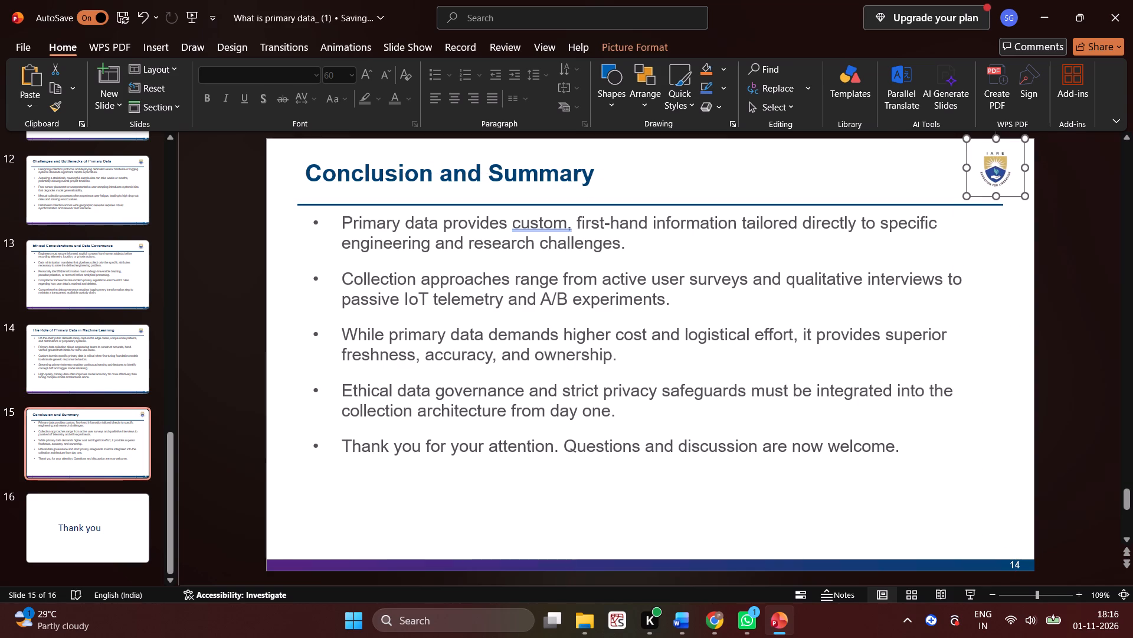
Capture a snip of just the institute logo from the Conclusion and Summary slide.
{"action": "left_click", "coordinate": [992, 161]}
{"action": "key", "text": "ctrl+a"}
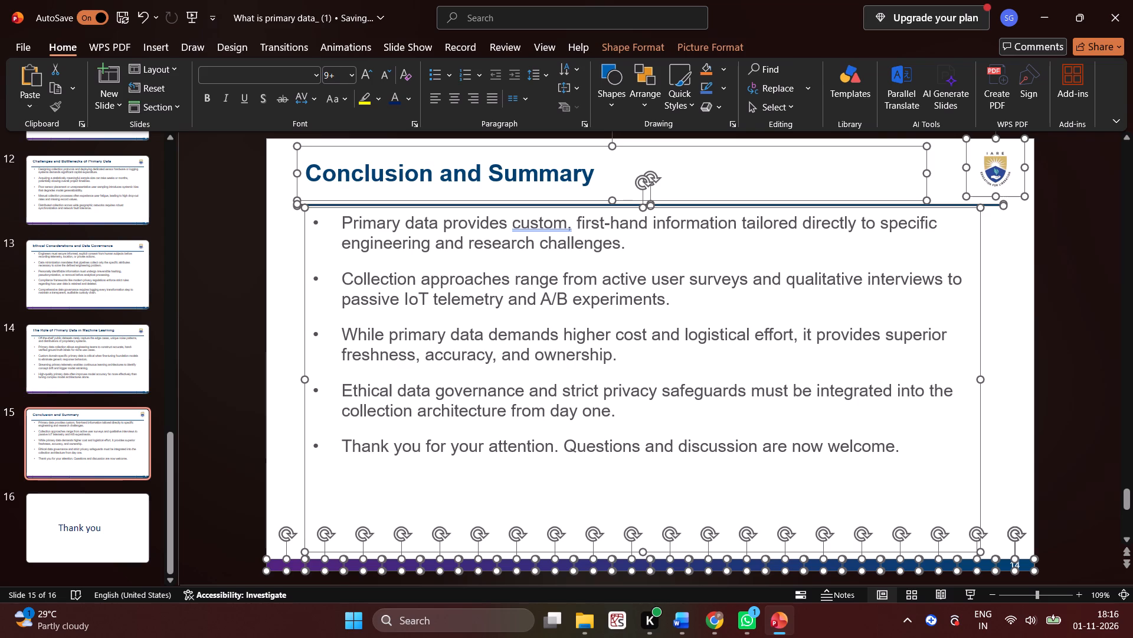
{"action": "left_click", "coordinate": [868, 278]}
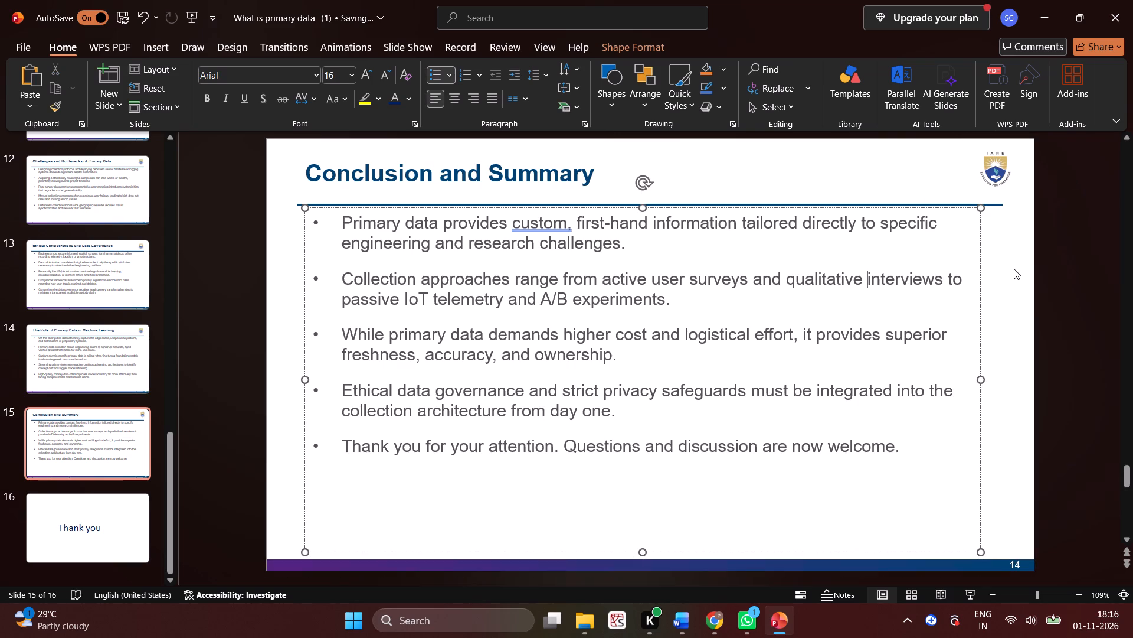
{"action": "key", "text": "Print"}
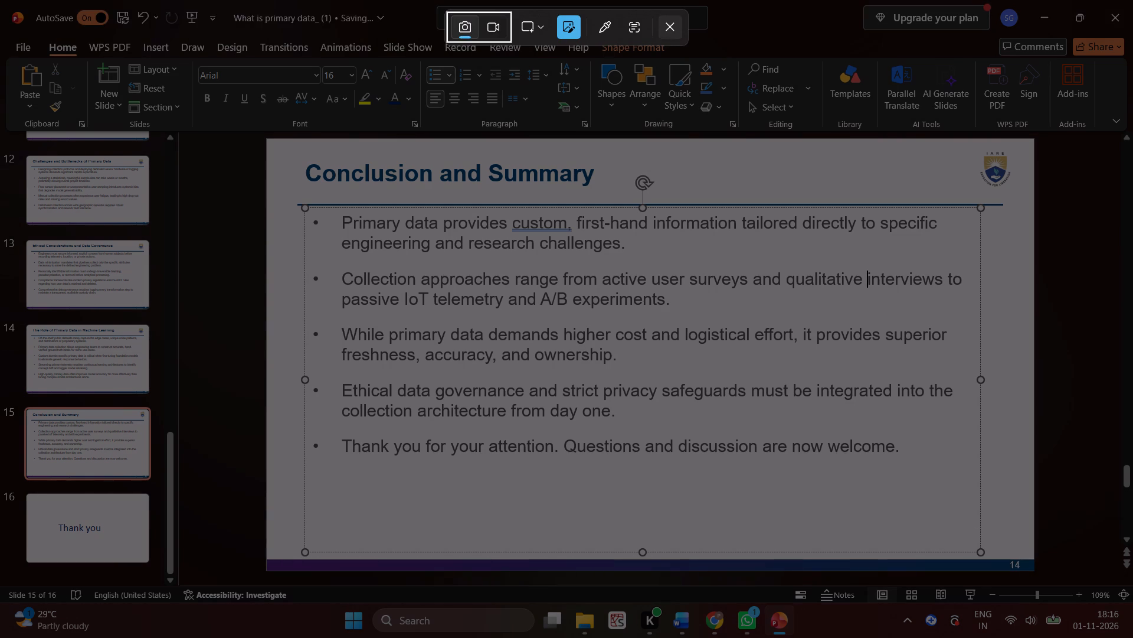
{"action": "left_click_drag", "start_coordinate": [974, 150], "coordinate": [1016, 187]}
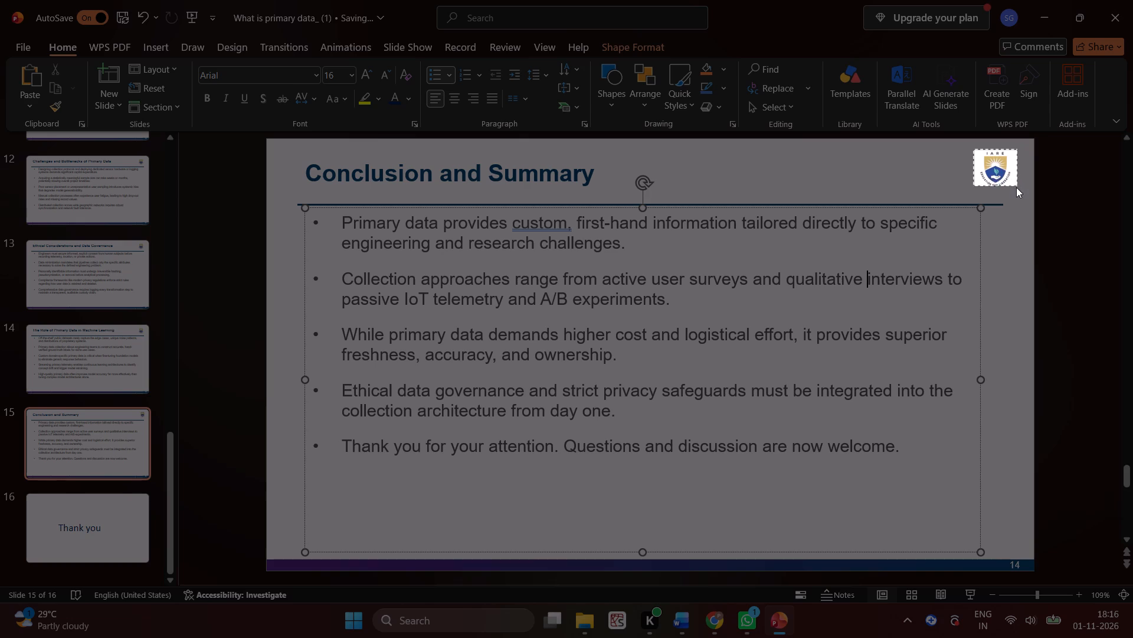
{"action": "left_click_drag", "start_coordinate": [1016, 187], "coordinate": [1020, 191]}
{"action": "left_click", "coordinate": [811, 220]}
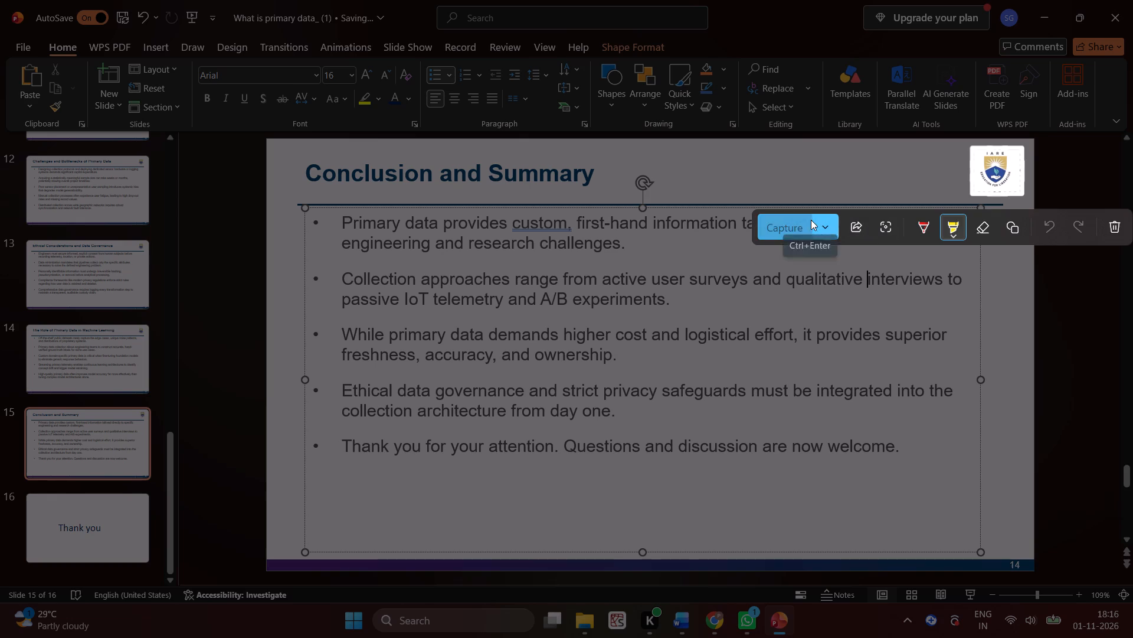
Paste the captured logo onto the "Thank you" slide and move it near the slide's upper-right corner.
{"action": "left_click", "coordinate": [50, 558]}
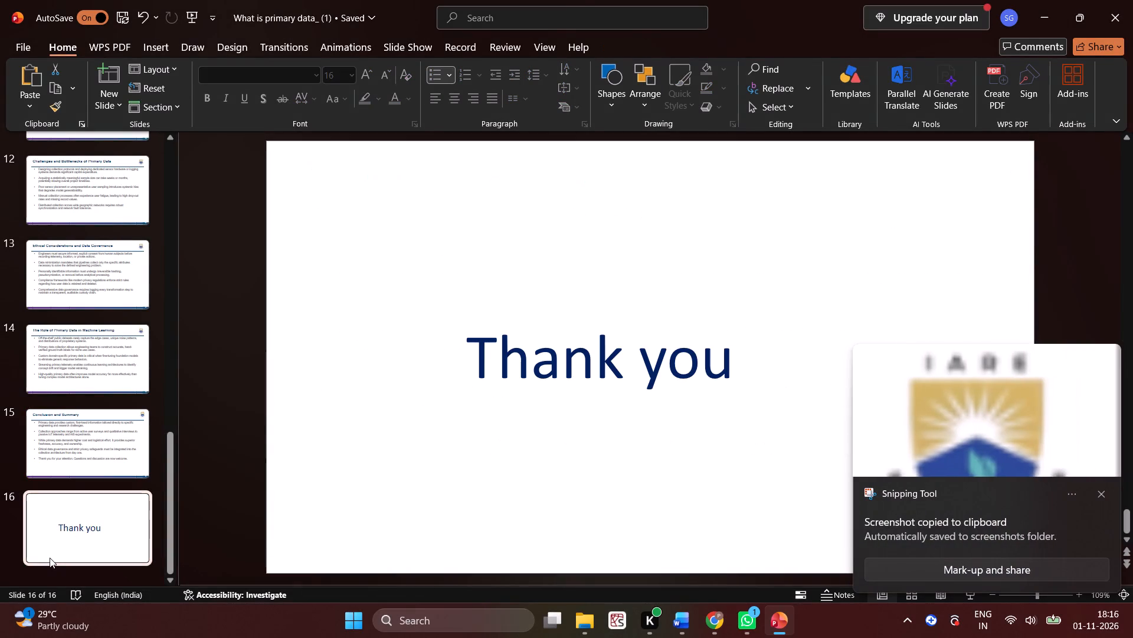
{"action": "left_click", "coordinate": [985, 188]}
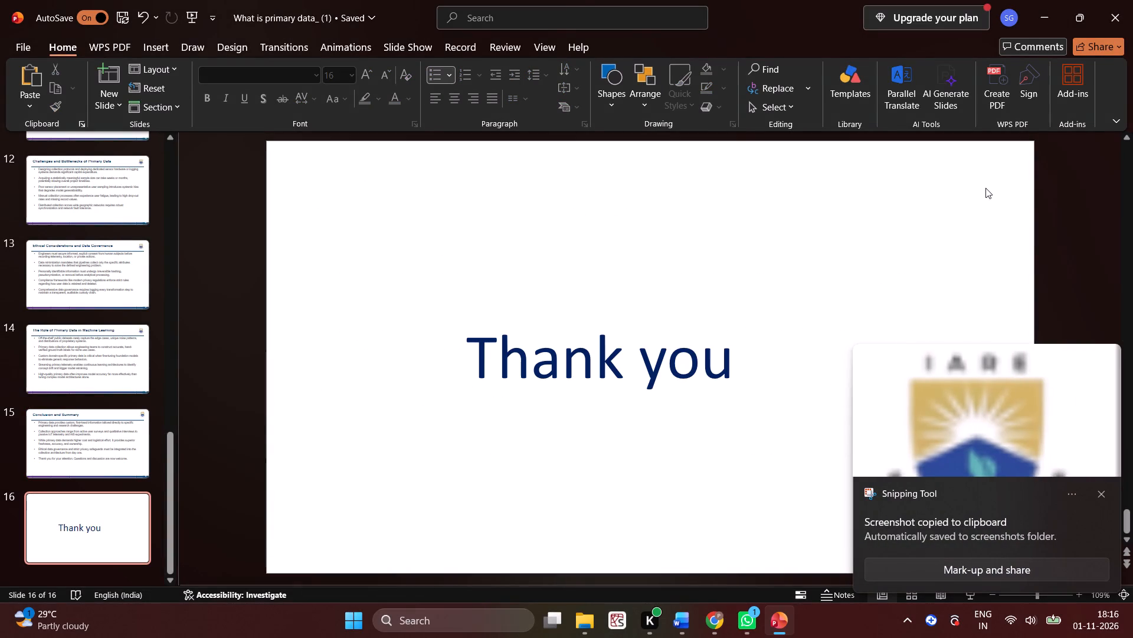
{"action": "key", "text": "ctrl+v"}
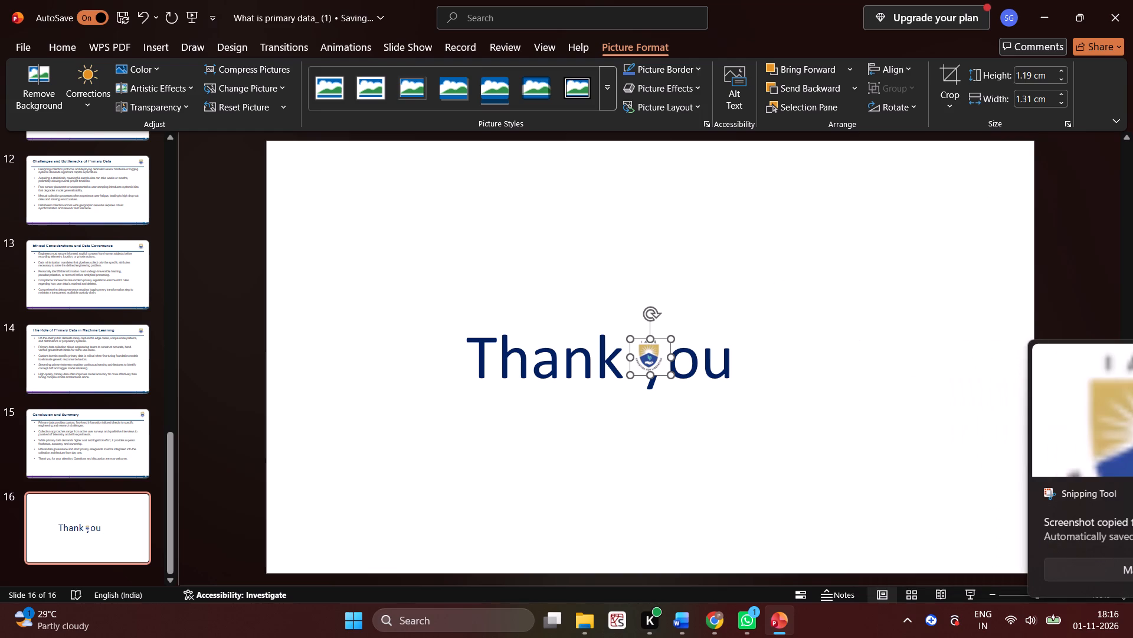
{"action": "left_click_drag", "start_coordinate": [650, 356], "coordinate": [981, 189]}
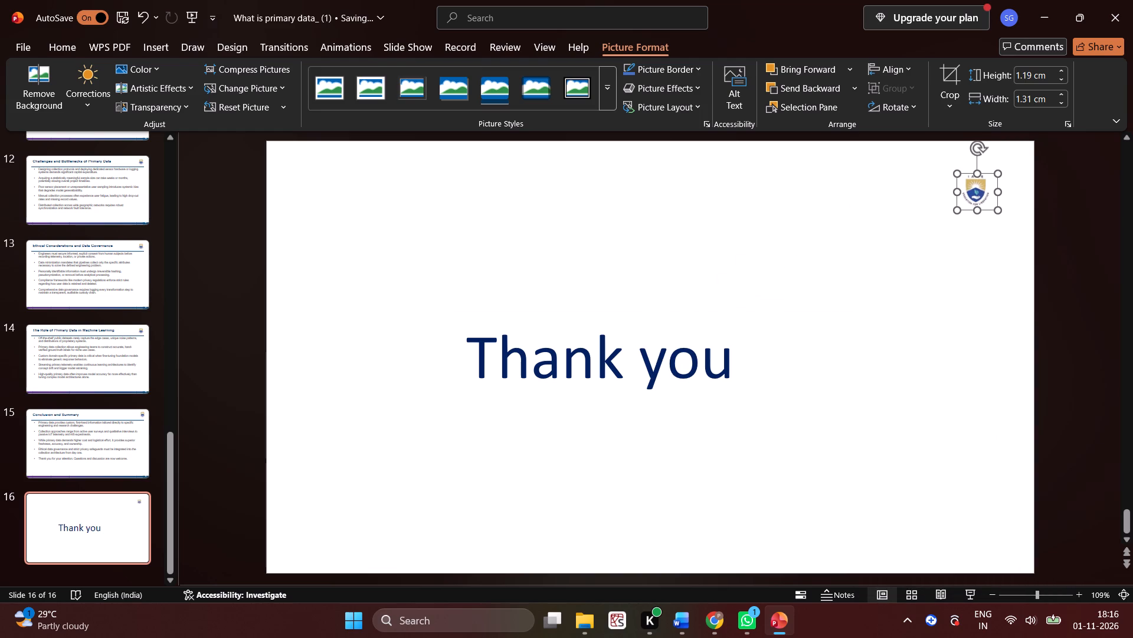
{"action": "left_click", "coordinate": [903, 279]}
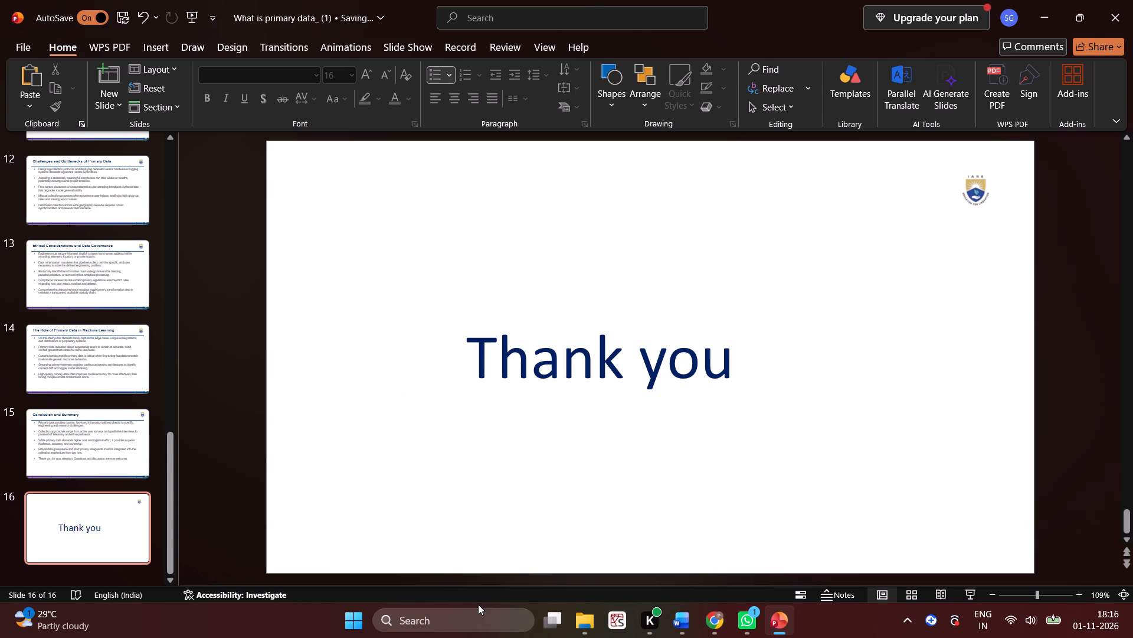
Look through the deck from the closing slide back to the title slide to check the finished slides.
{"action": "scroll", "coordinate": [594, 387], "scroll_direction": "down", "scroll_amount": 1}
{"action": "scroll", "coordinate": [594, 387], "scroll_direction": "up", "scroll_amount": 2}
{"action": "scroll", "coordinate": [119, 326], "scroll_direction": "up", "scroll_amount": 9}
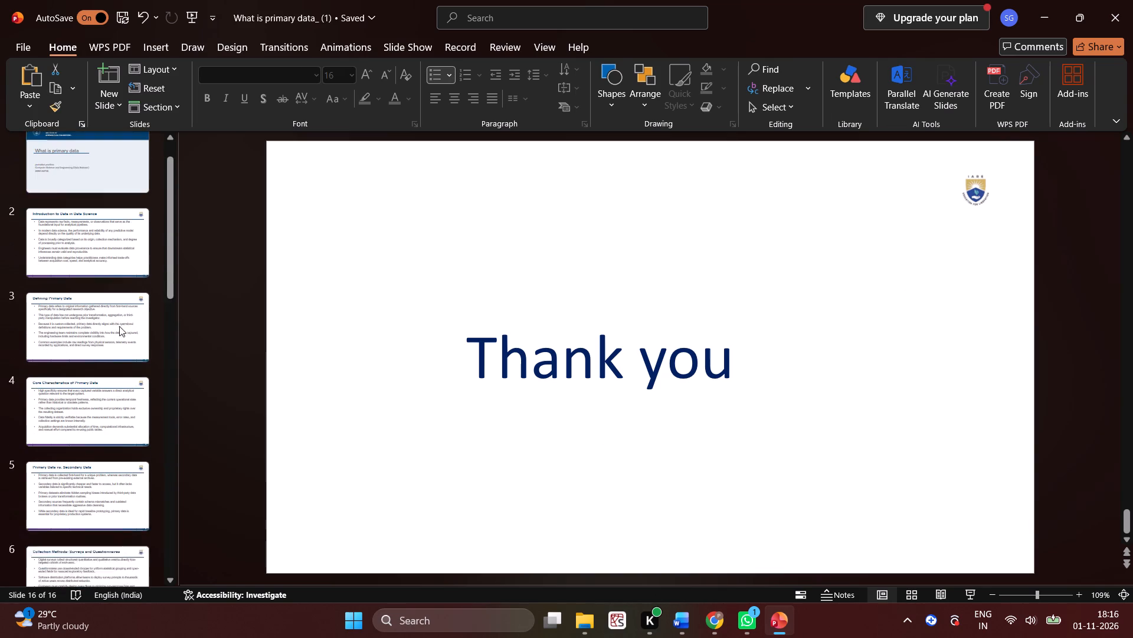
{"action": "scroll", "coordinate": [119, 326], "scroll_direction": "up", "scroll_amount": 2}
{"action": "scroll", "coordinate": [119, 326], "scroll_direction": "down", "scroll_amount": 7}
{"action": "scroll", "coordinate": [94, 539], "scroll_direction": "down", "scroll_amount": 1}
{"action": "left_click", "coordinate": [94, 539]}
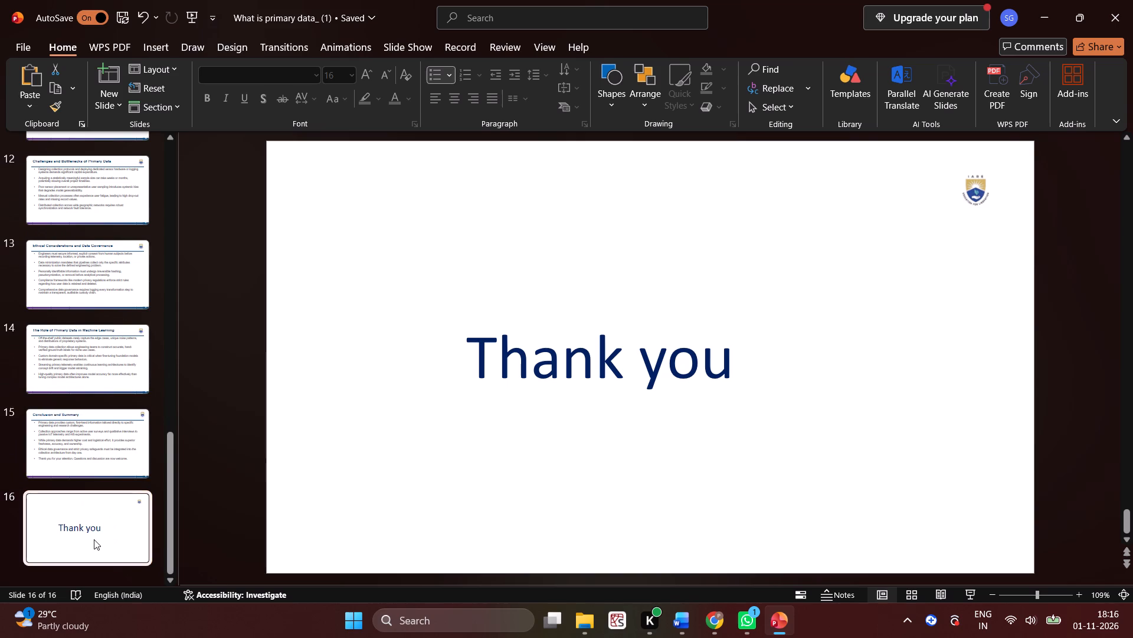
{"action": "left_click", "coordinate": [81, 381]}
{"action": "left_click", "coordinate": [86, 252]}
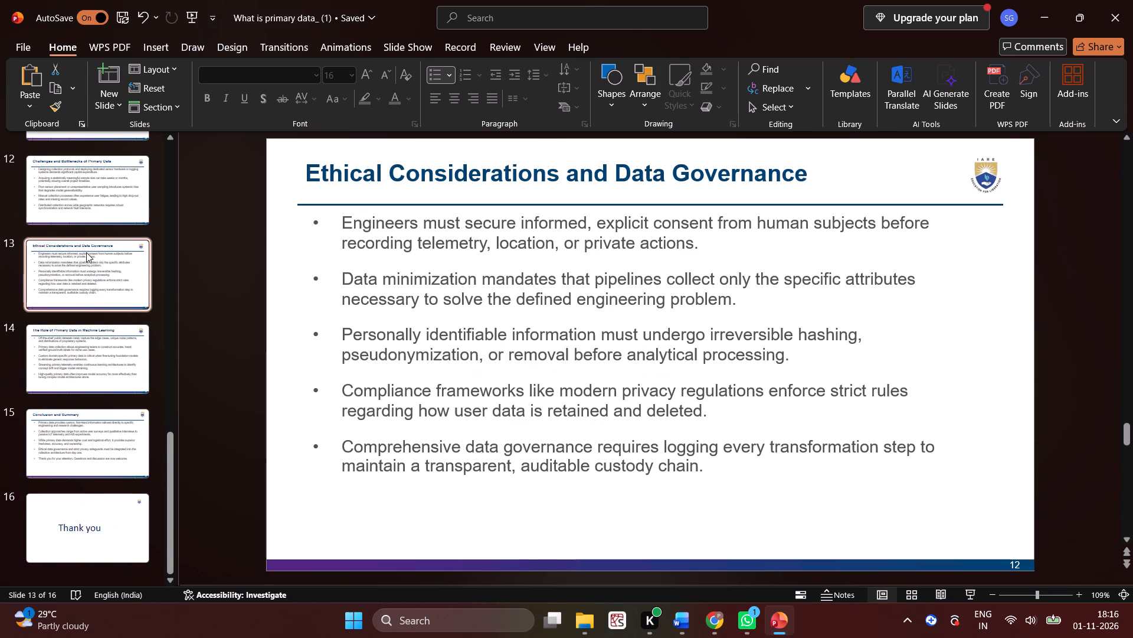
{"action": "scroll", "coordinate": [86, 252], "scroll_direction": "up", "scroll_amount": 11}
{"action": "left_click", "coordinate": [82, 217]}
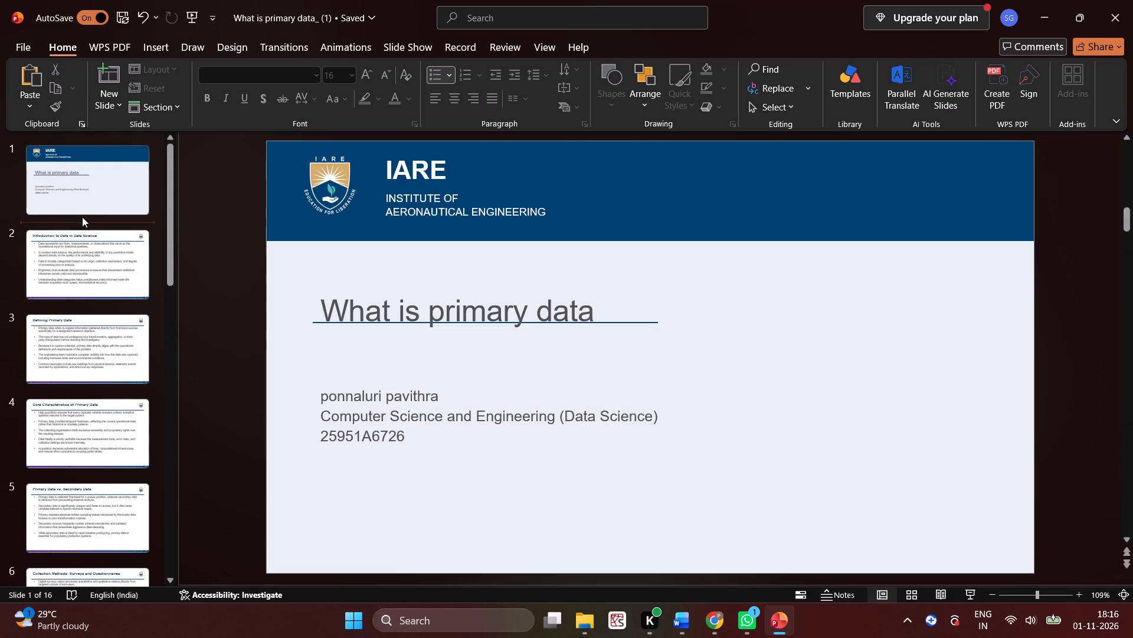
{"action": "scroll", "coordinate": [100, 345], "scroll_direction": "up", "scroll_amount": 3}
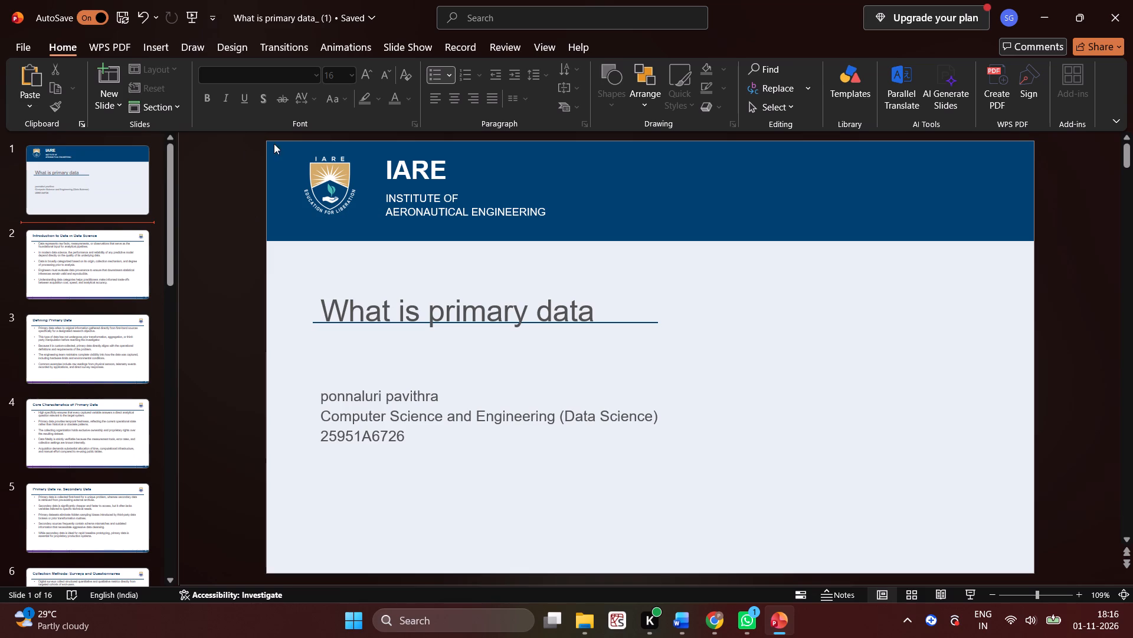
Open the presentation's recording view from the beginning, with the title slide ready to record.
{"action": "left_click", "coordinate": [460, 42]}
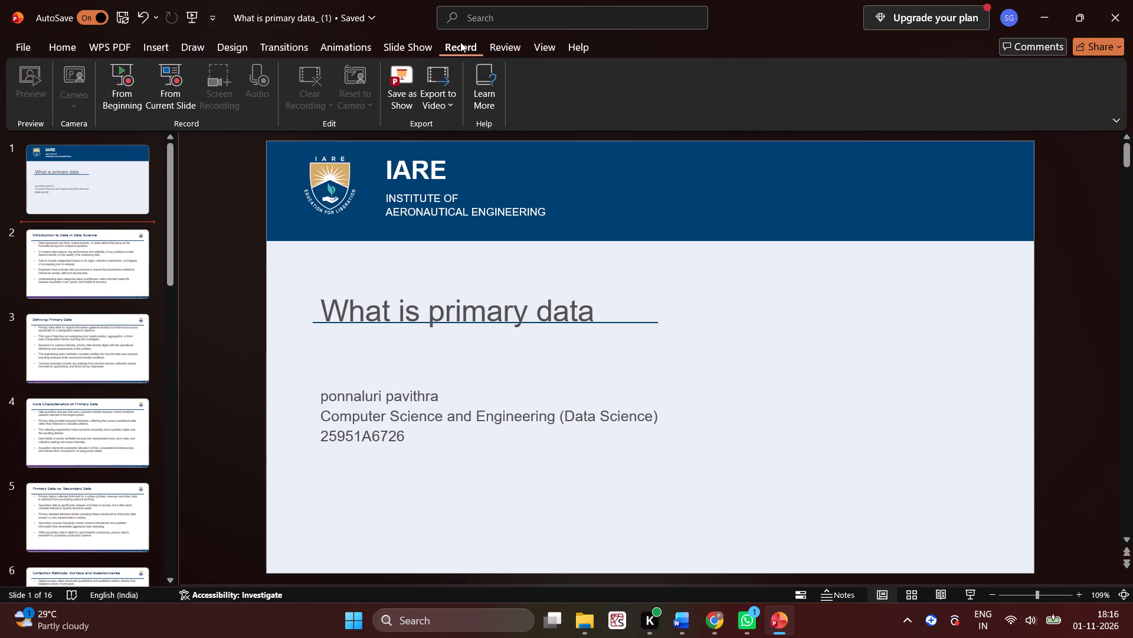
{"action": "left_click", "coordinate": [130, 90]}
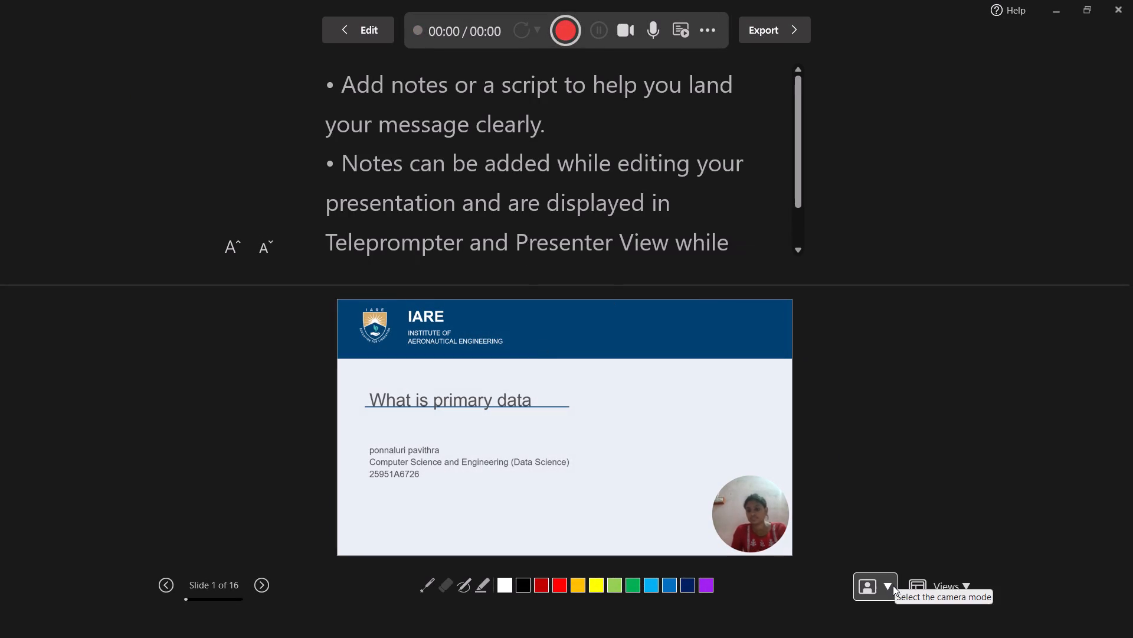
{"action": "left_click", "coordinate": [345, 21]}
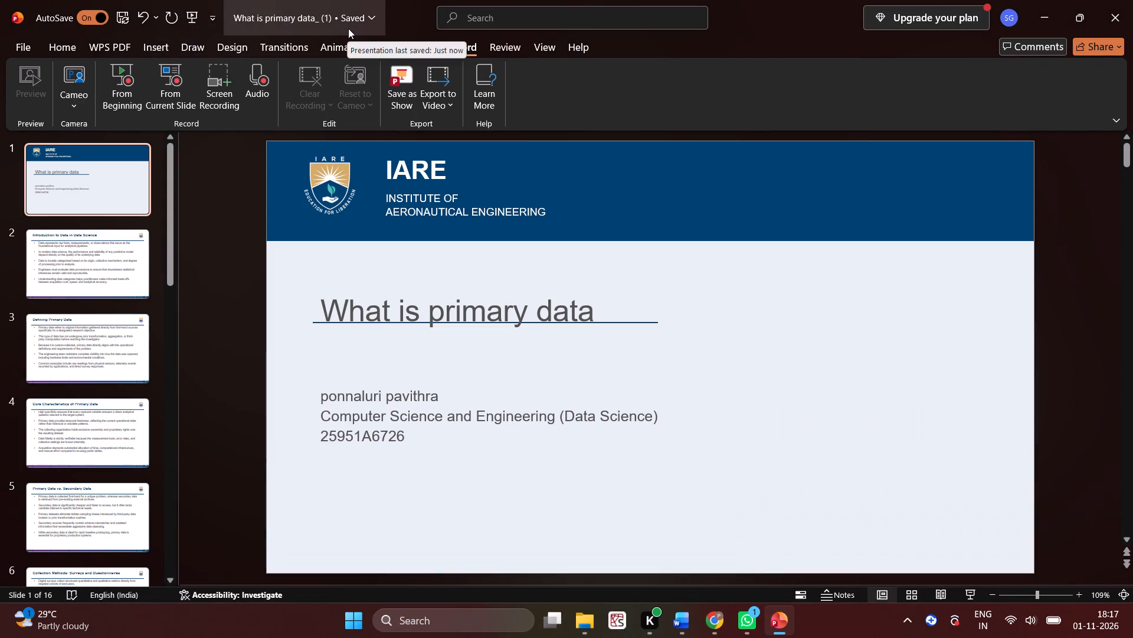
{"action": "left_click", "coordinate": [125, 82]}
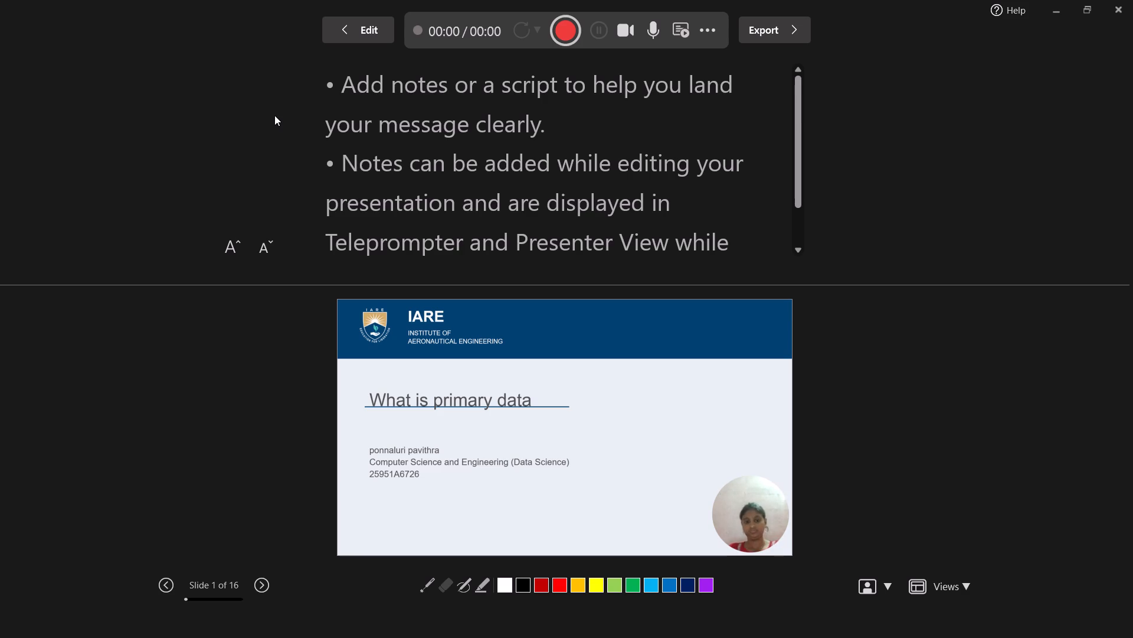
{"action": "key", "text": "Right"}
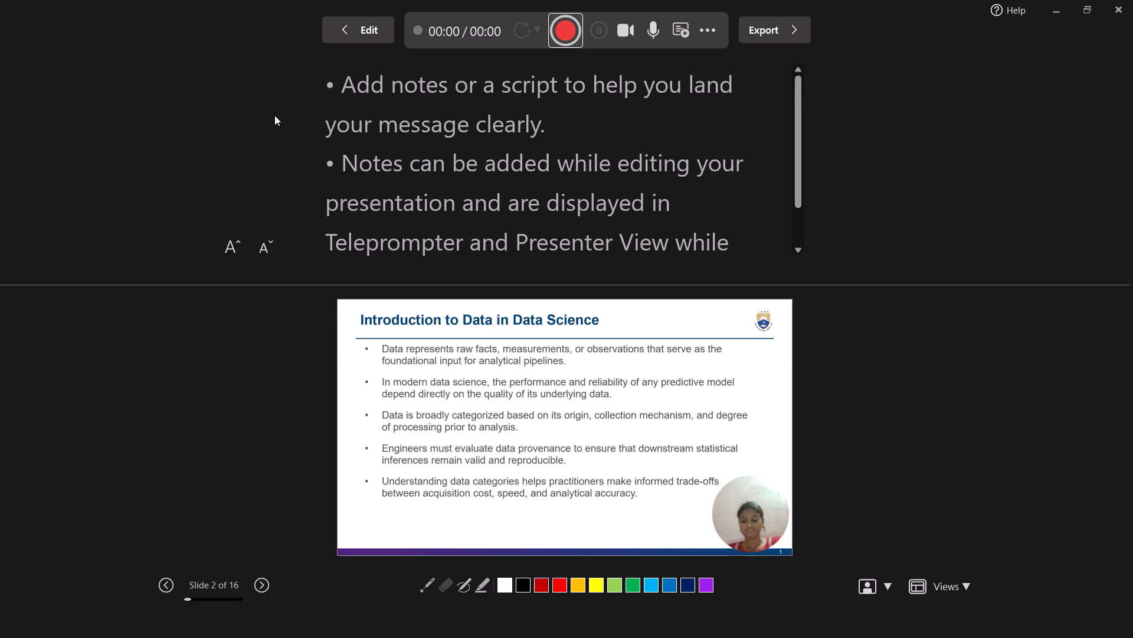
{"action": "key", "text": "Left"}
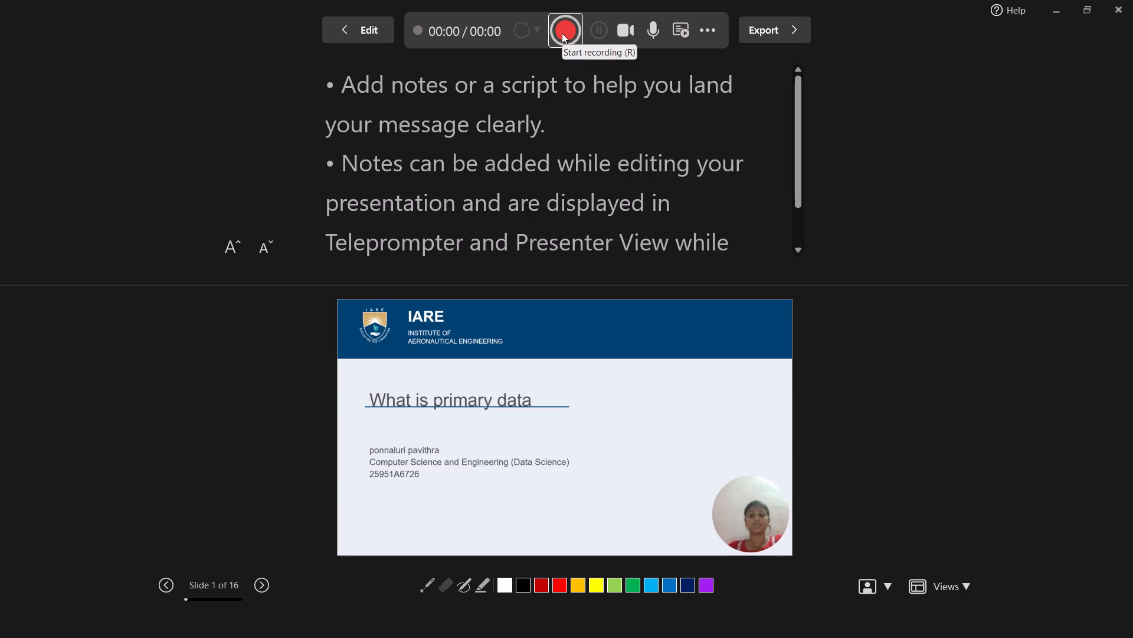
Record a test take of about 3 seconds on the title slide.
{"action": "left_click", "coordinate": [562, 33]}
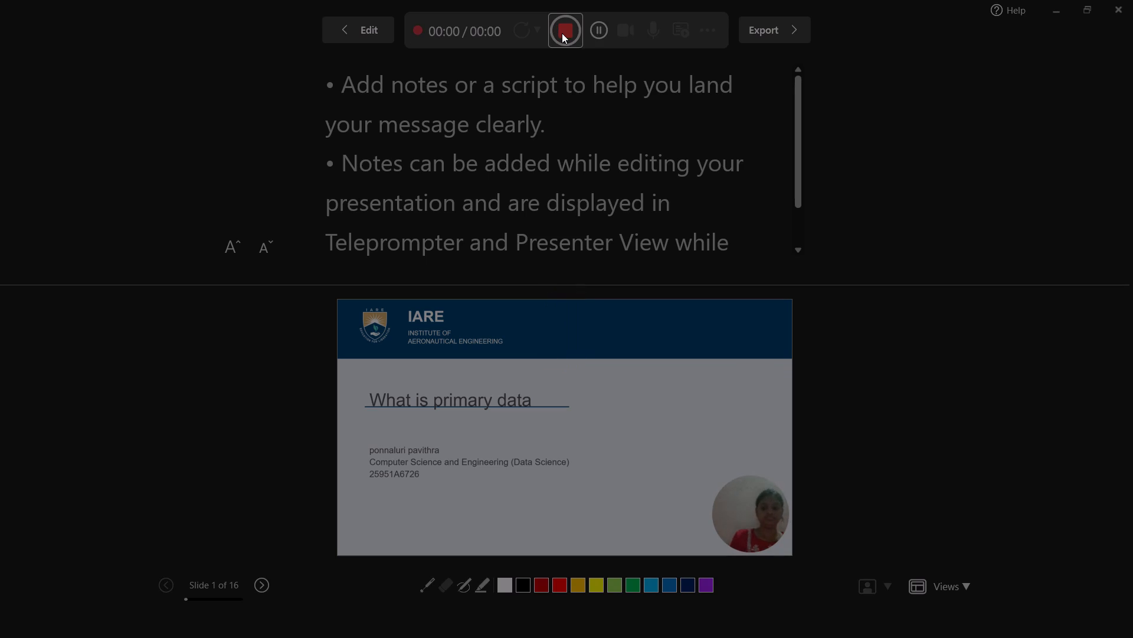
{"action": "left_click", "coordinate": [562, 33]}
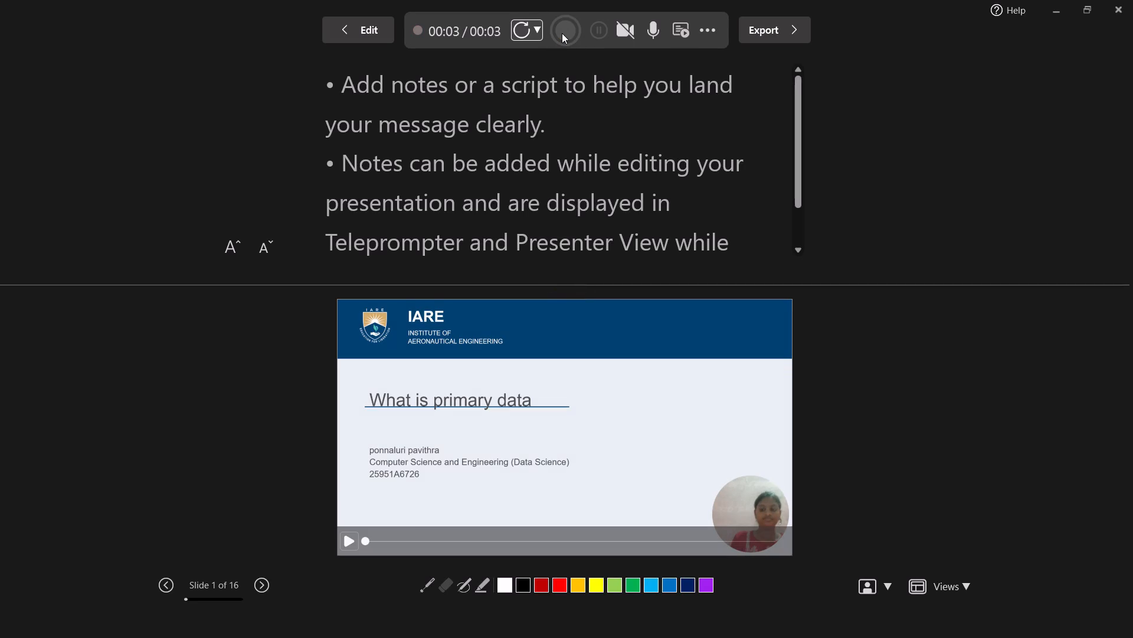
Retake the video on all slides, recording about 36 seconds across the title slide and the Introduction to Data in Data Science slide.
{"action": "left_click", "coordinate": [533, 31]}
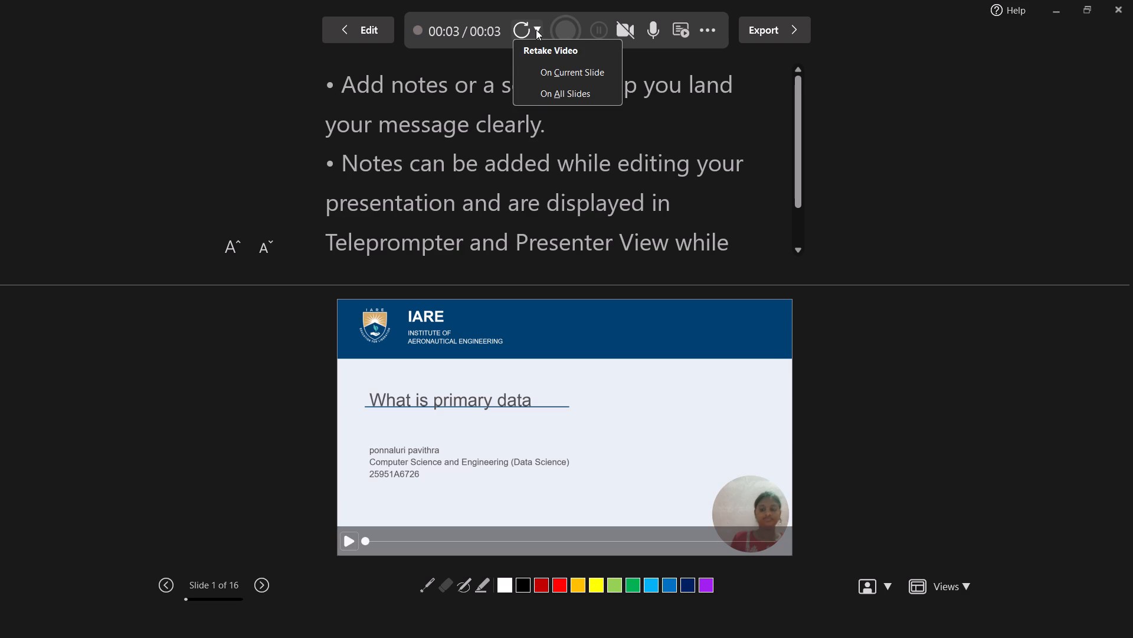
{"action": "left_click", "coordinate": [550, 96]}
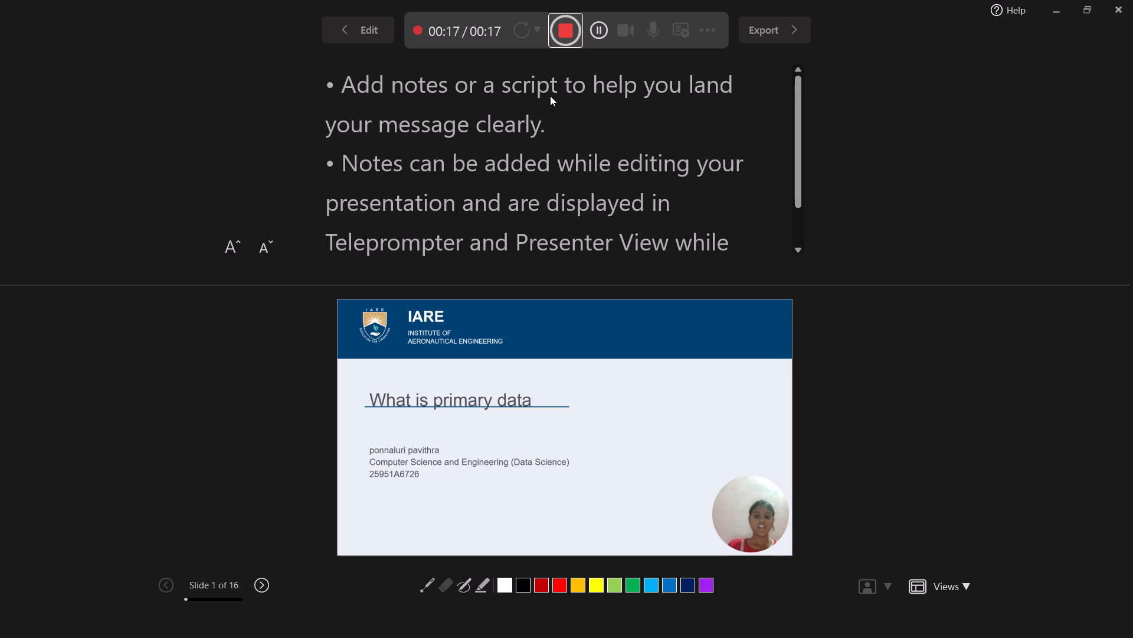
{"action": "key", "text": "Right"}
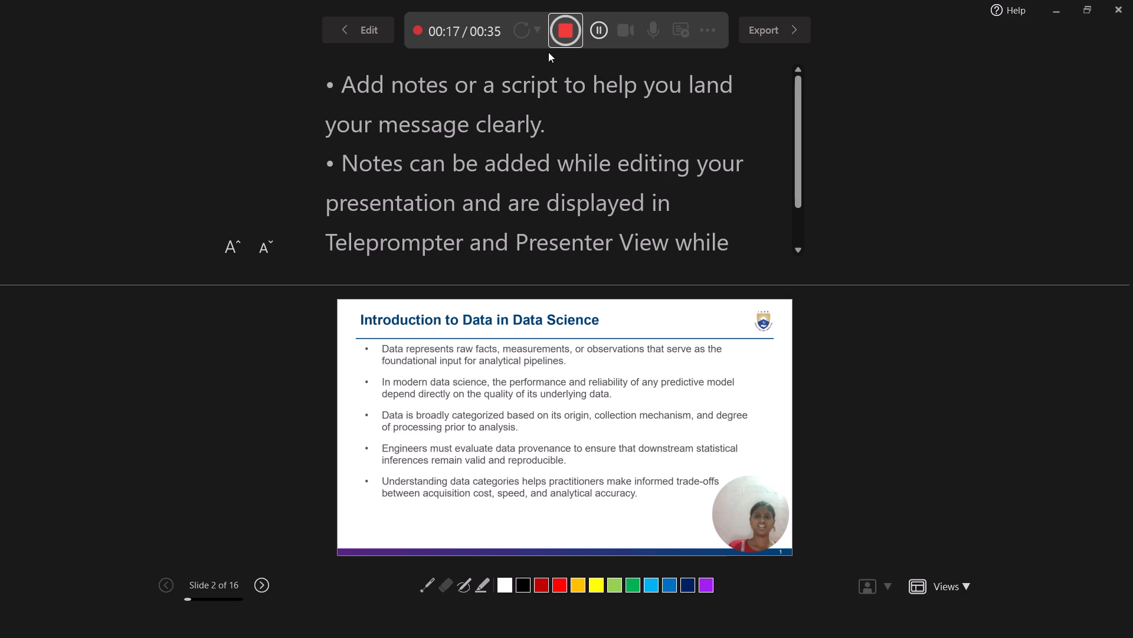
{"action": "left_click", "coordinate": [573, 19]}
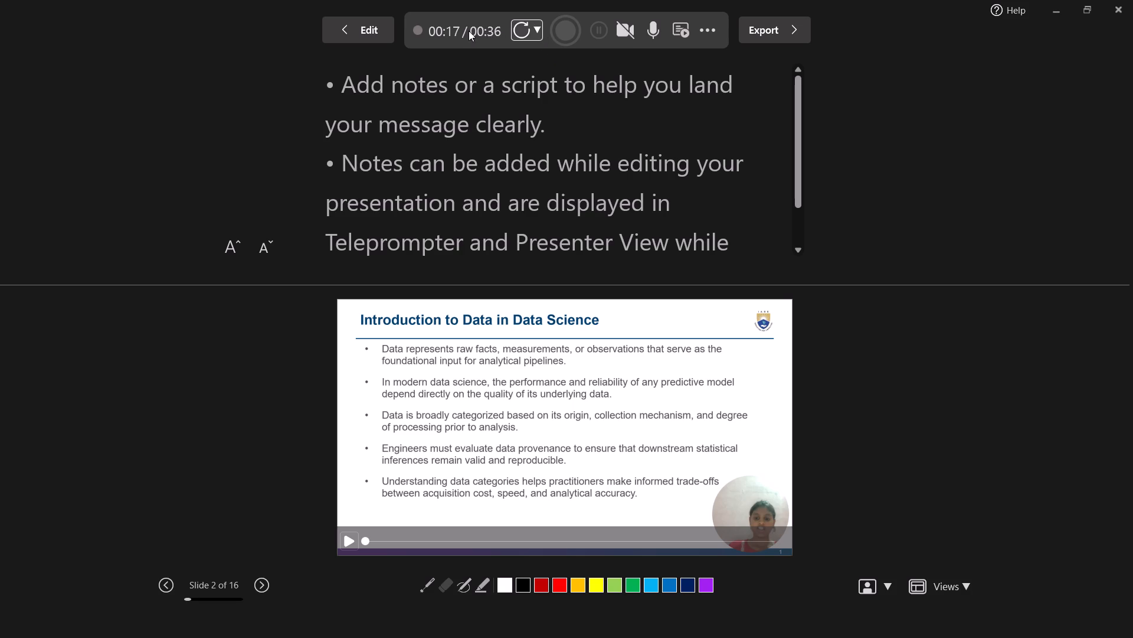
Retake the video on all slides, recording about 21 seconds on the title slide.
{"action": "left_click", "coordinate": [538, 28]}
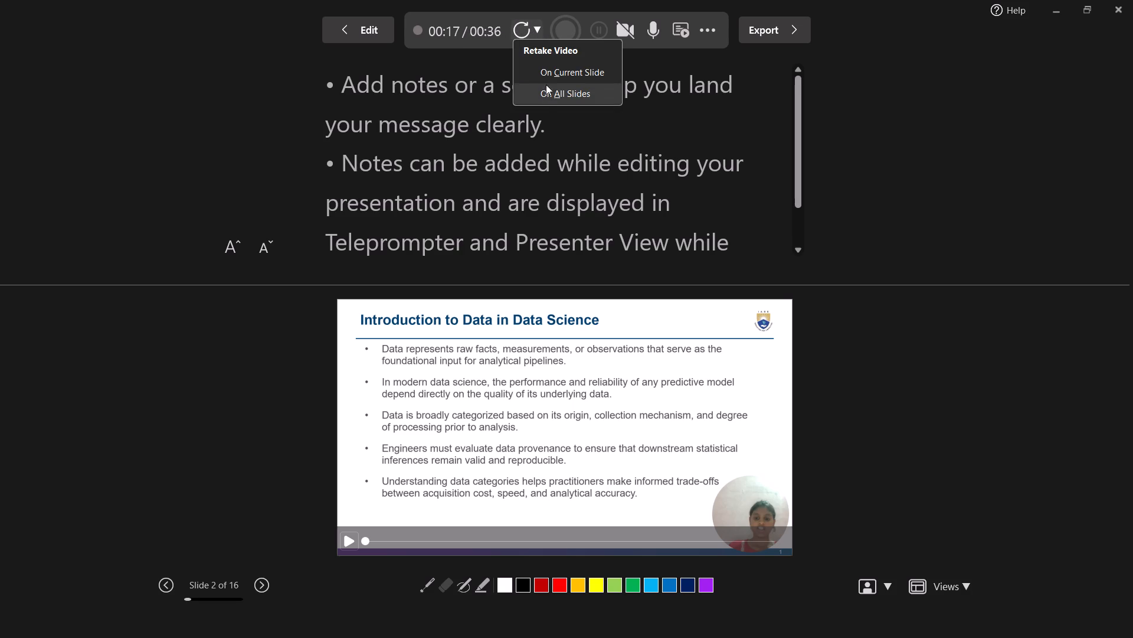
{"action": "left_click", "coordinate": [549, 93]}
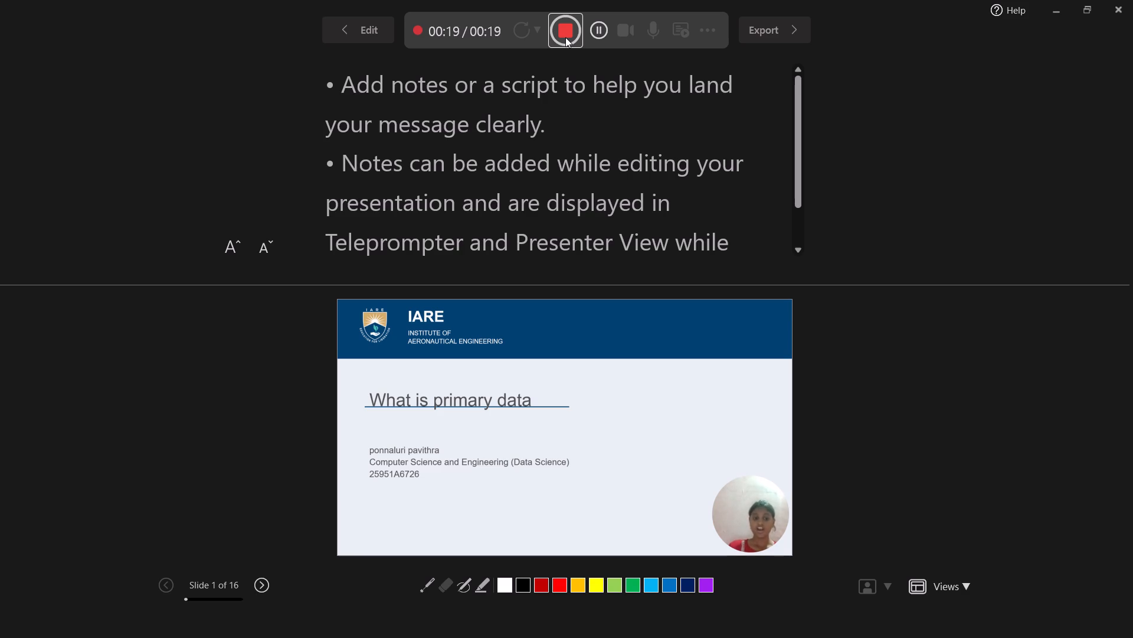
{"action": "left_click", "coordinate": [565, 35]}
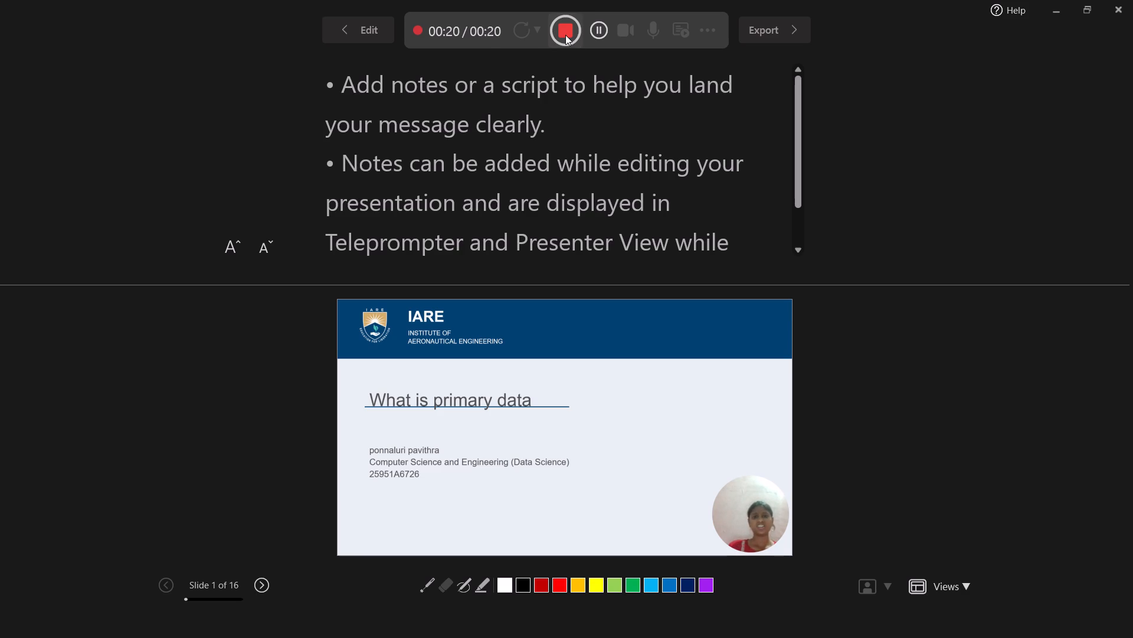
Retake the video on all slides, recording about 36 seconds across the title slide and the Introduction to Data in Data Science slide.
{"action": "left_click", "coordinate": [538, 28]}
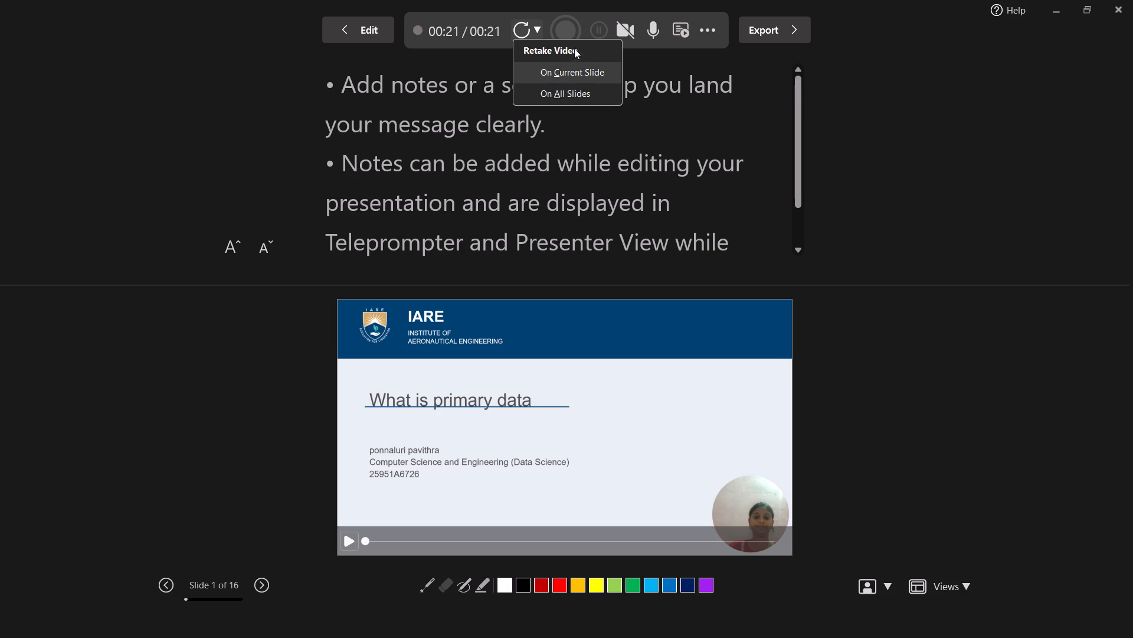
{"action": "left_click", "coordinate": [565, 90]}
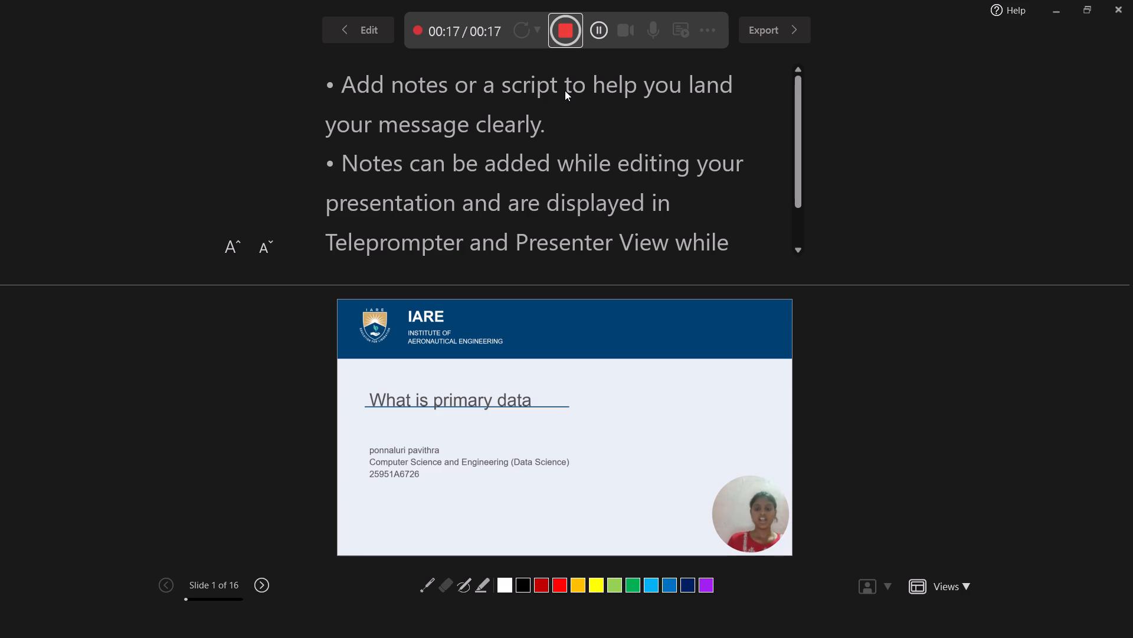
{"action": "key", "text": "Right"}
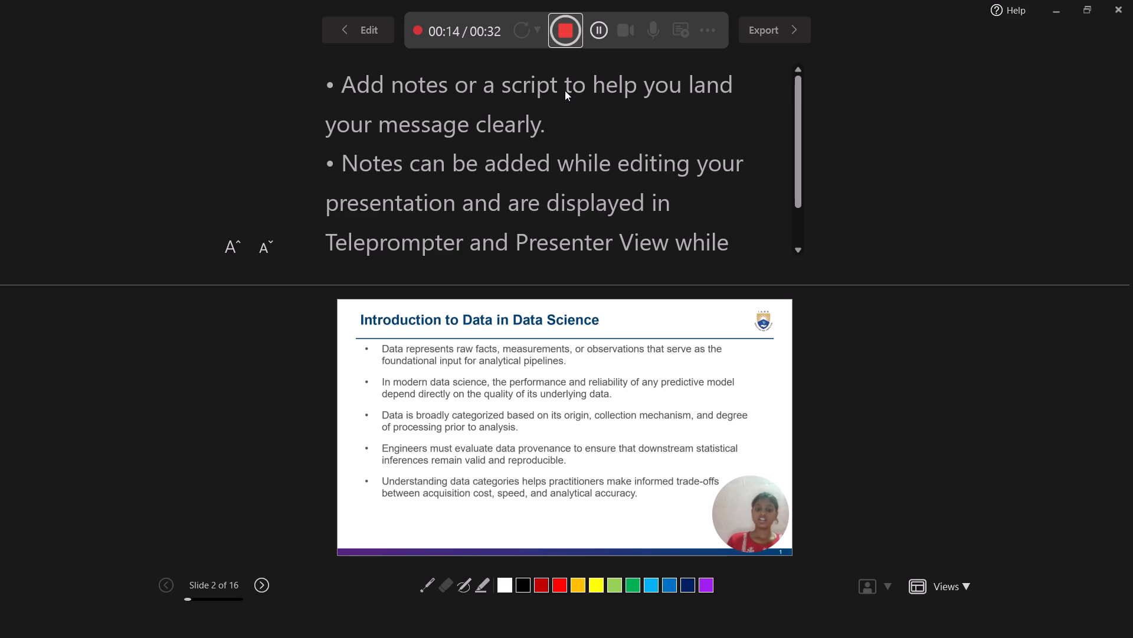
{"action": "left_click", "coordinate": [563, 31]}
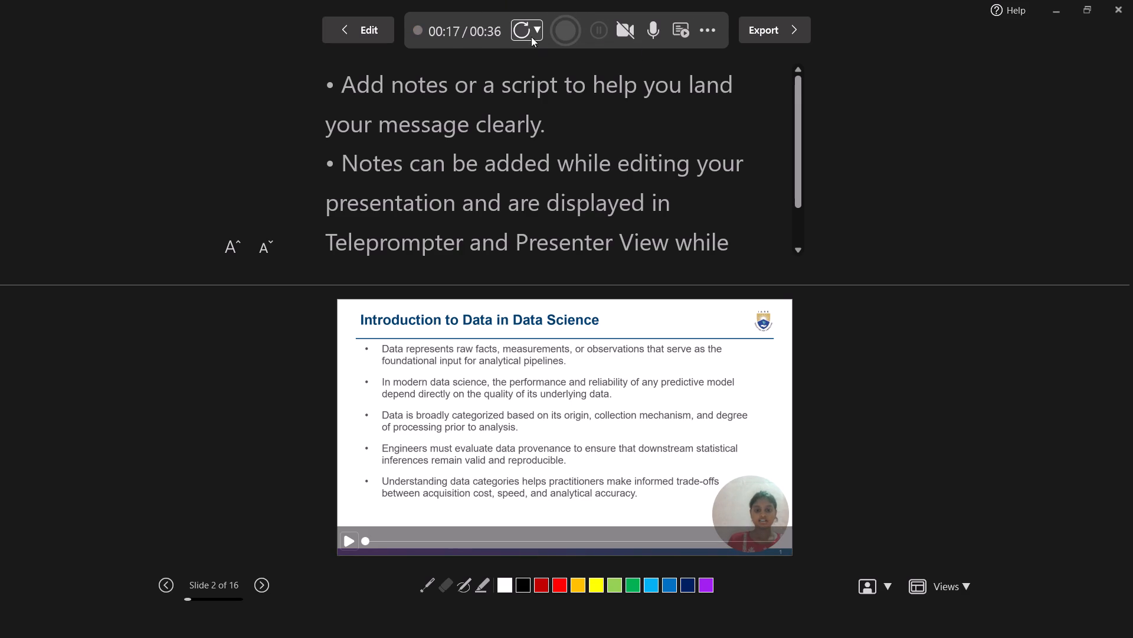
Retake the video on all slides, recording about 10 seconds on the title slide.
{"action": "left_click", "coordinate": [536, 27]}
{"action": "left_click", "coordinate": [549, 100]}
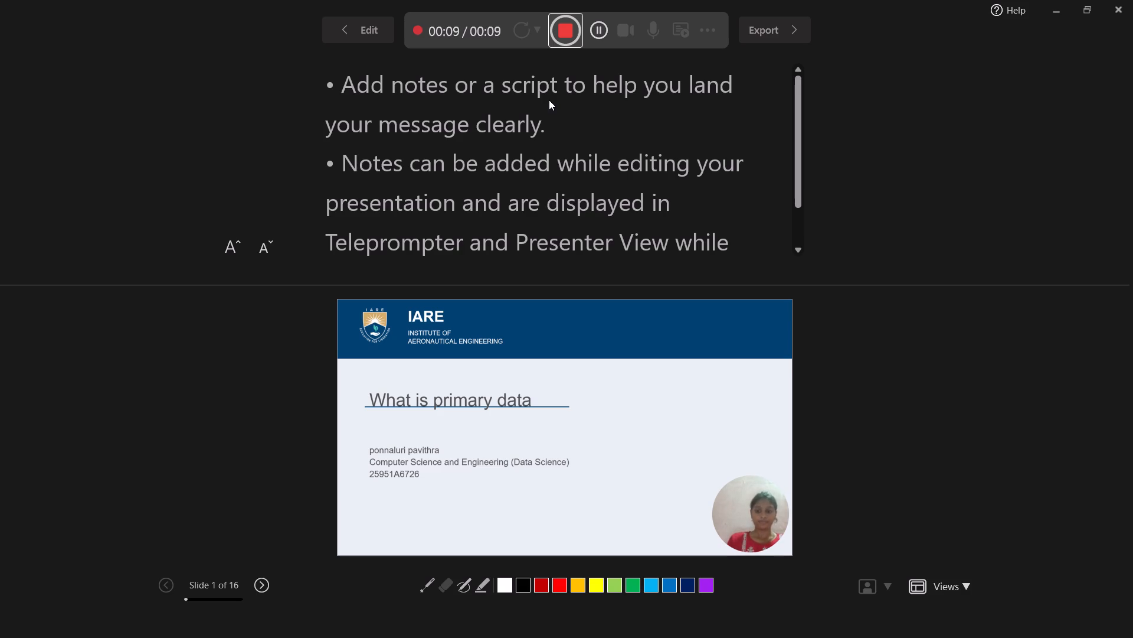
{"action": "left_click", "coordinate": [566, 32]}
Start another retake of the video on all slides from the title slide.
{"action": "left_click", "coordinate": [534, 27]}
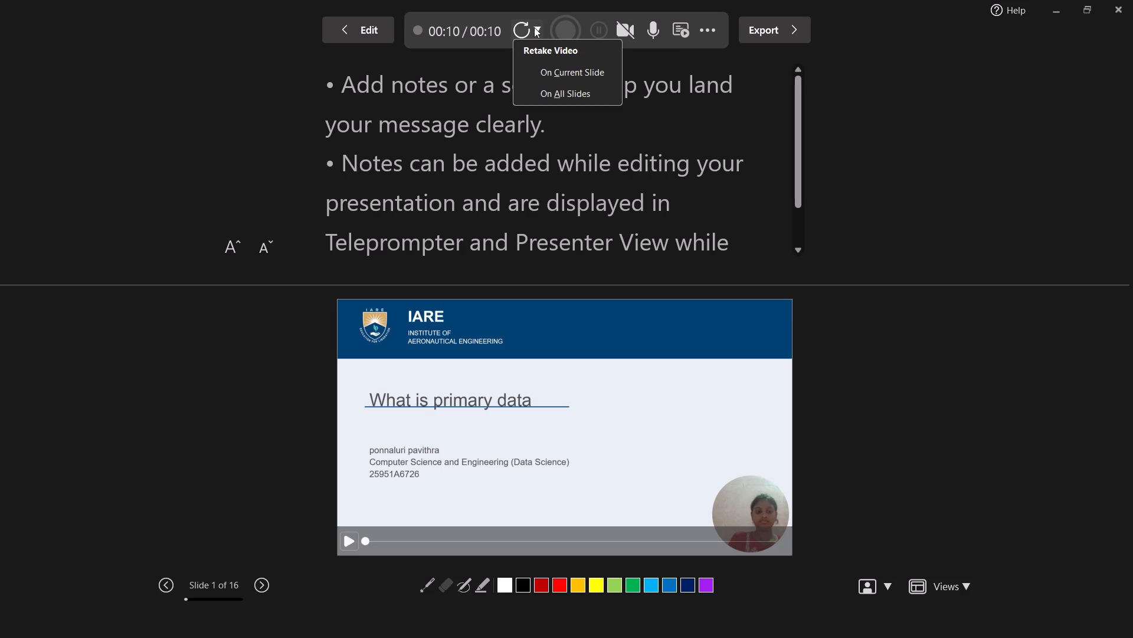
{"action": "left_click", "coordinate": [541, 87]}
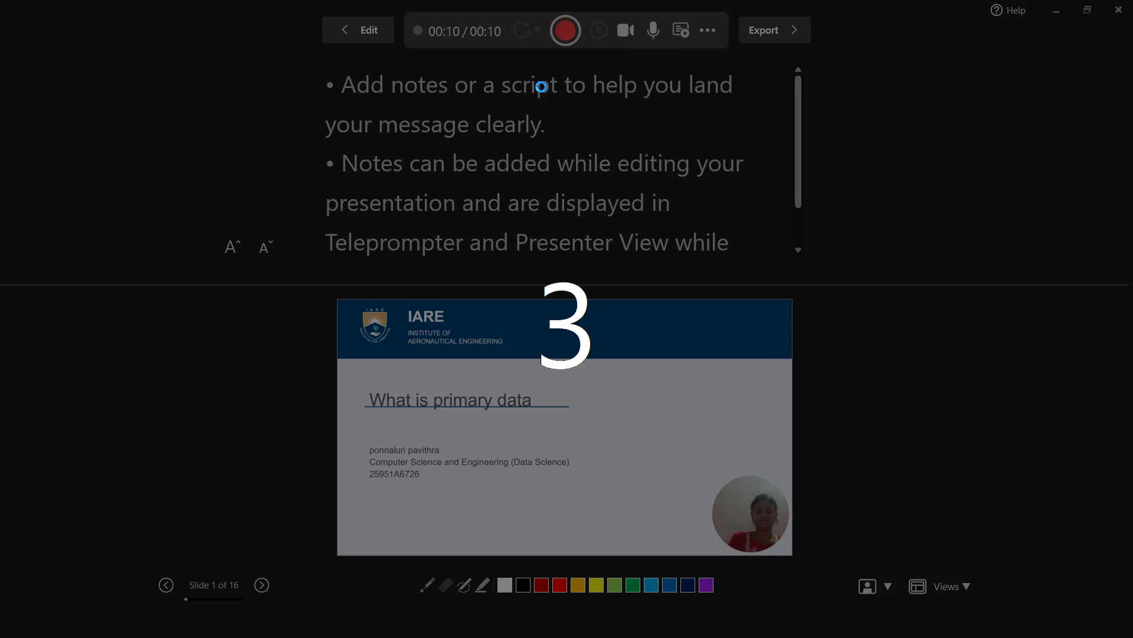
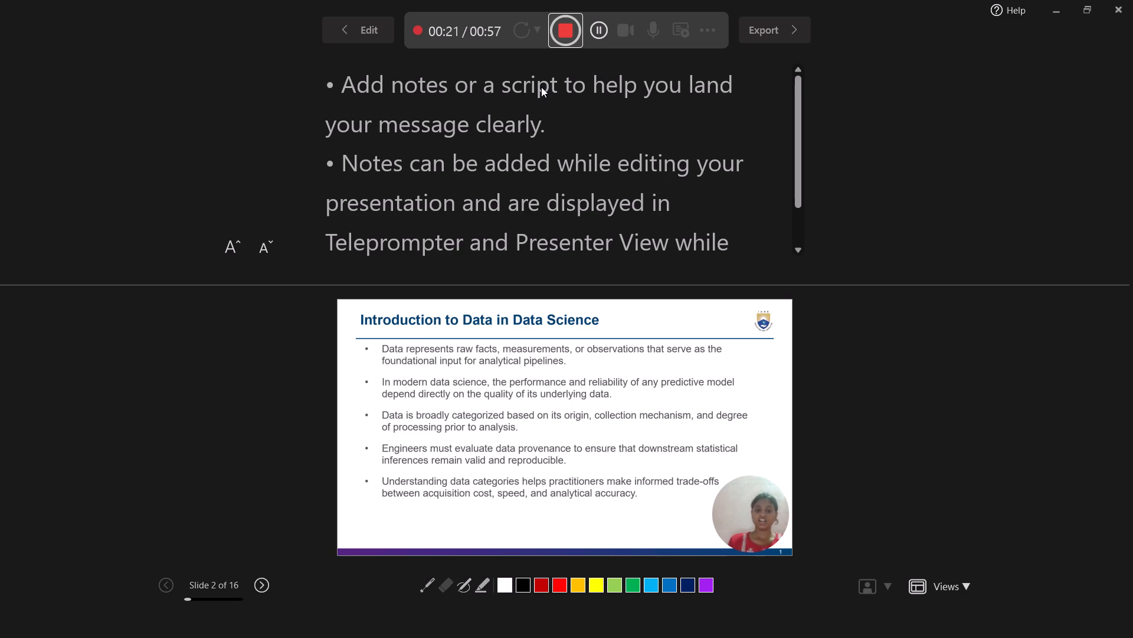
Record about 24 seconds each on the Defining Primary Data and Core Characteristics slides, and stop after about 2 seconds on Primary Data vs. Secondary Data.
{"action": "key", "text": "Right"}
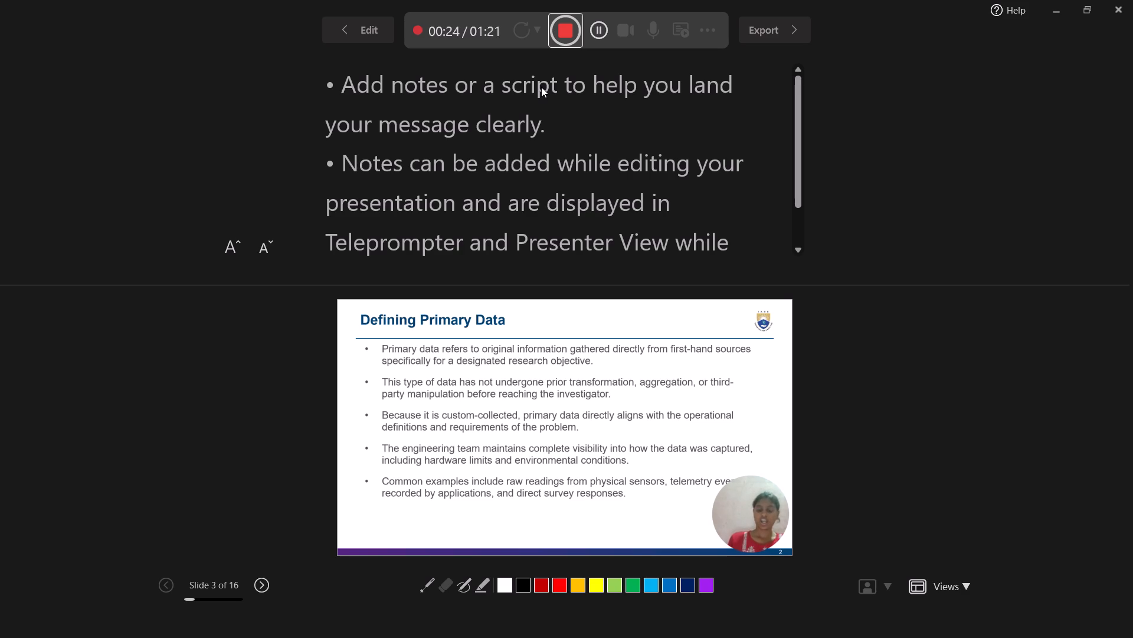
{"action": "key", "text": "Right"}
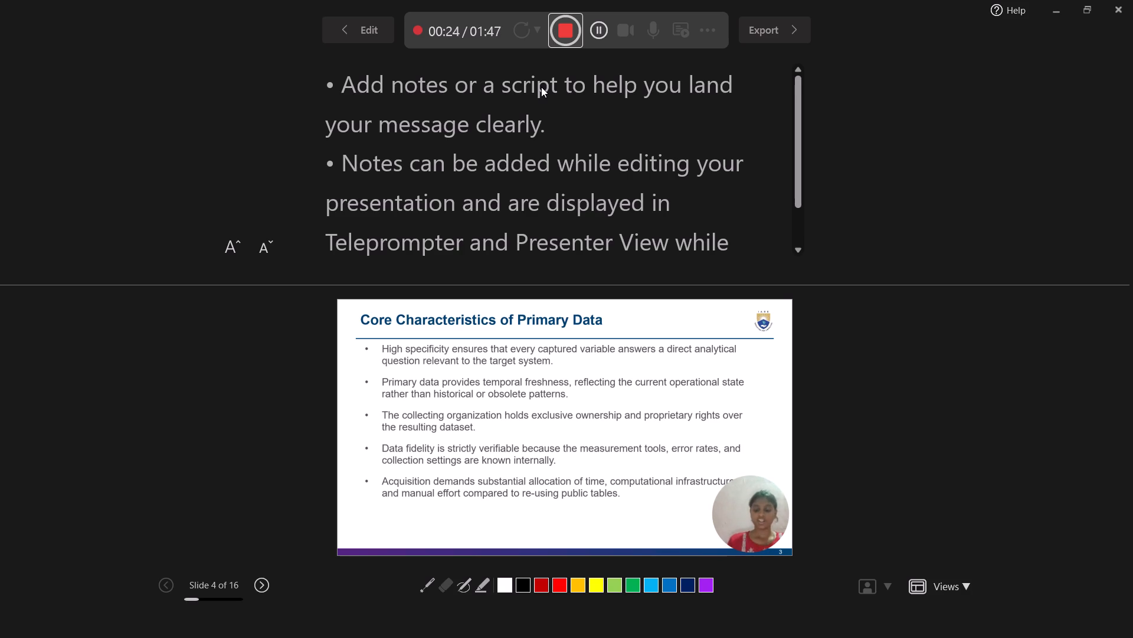
{"action": "key", "text": "Right"}
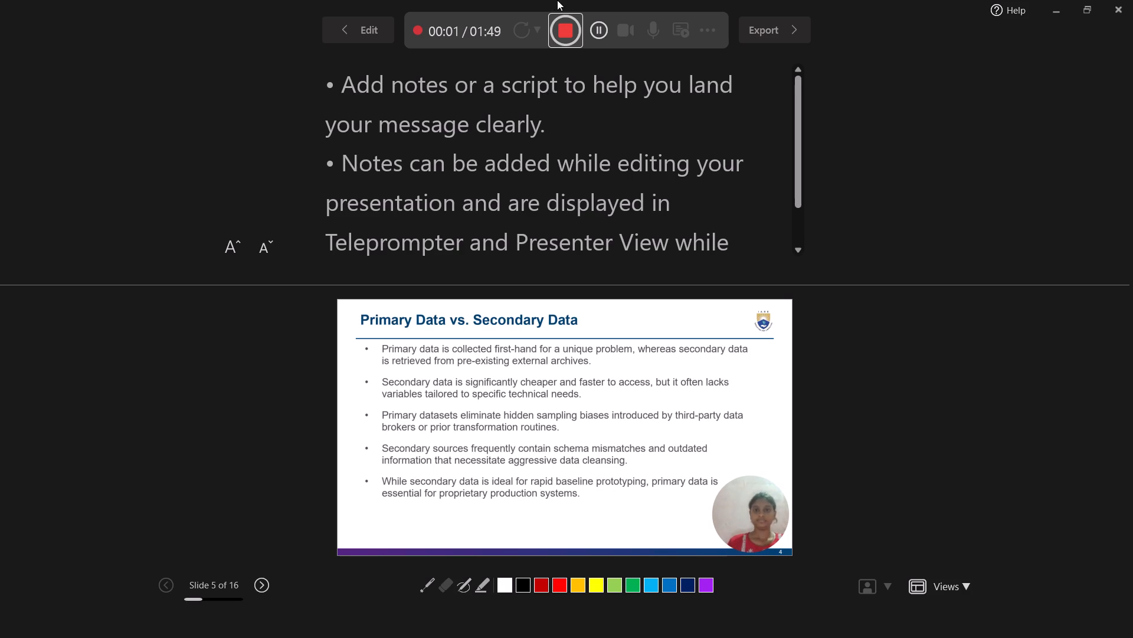
{"action": "left_click", "coordinate": [561, 25]}
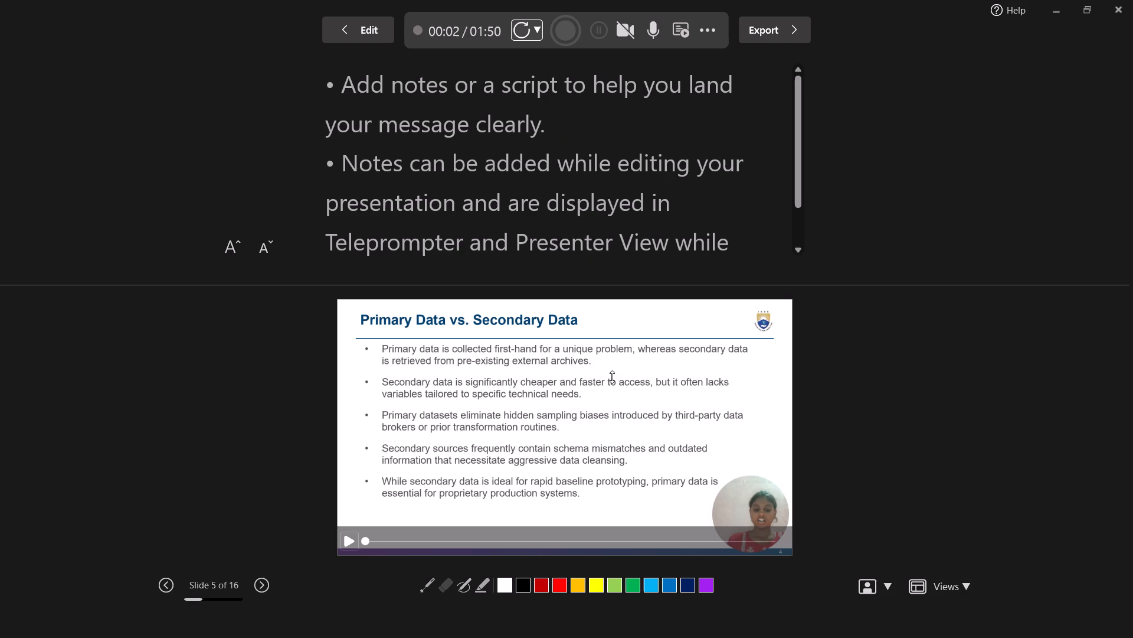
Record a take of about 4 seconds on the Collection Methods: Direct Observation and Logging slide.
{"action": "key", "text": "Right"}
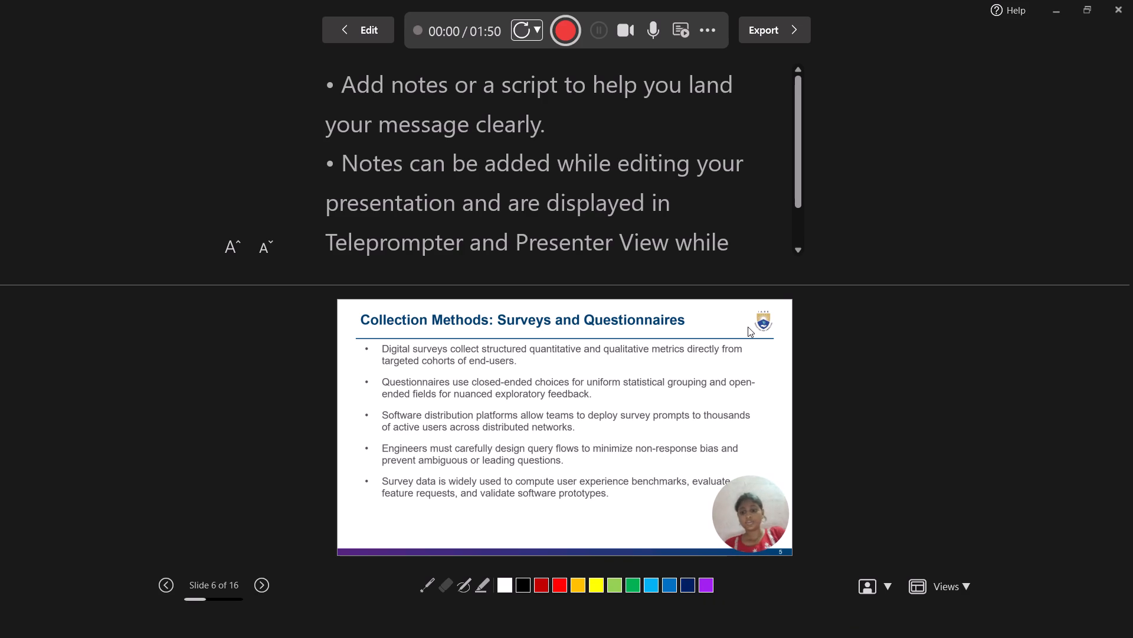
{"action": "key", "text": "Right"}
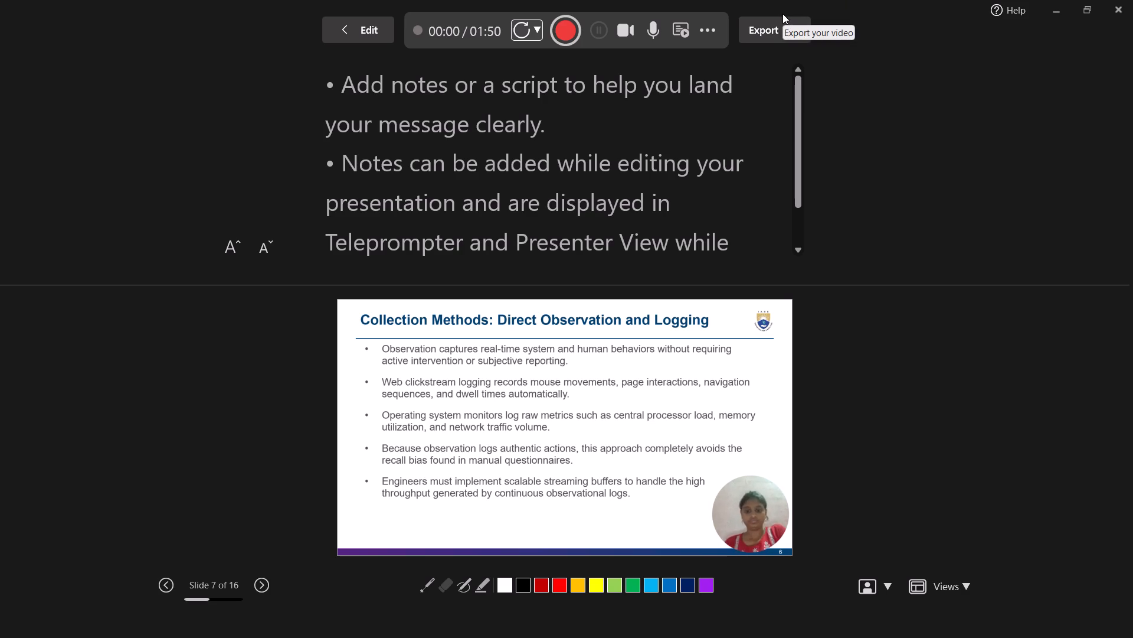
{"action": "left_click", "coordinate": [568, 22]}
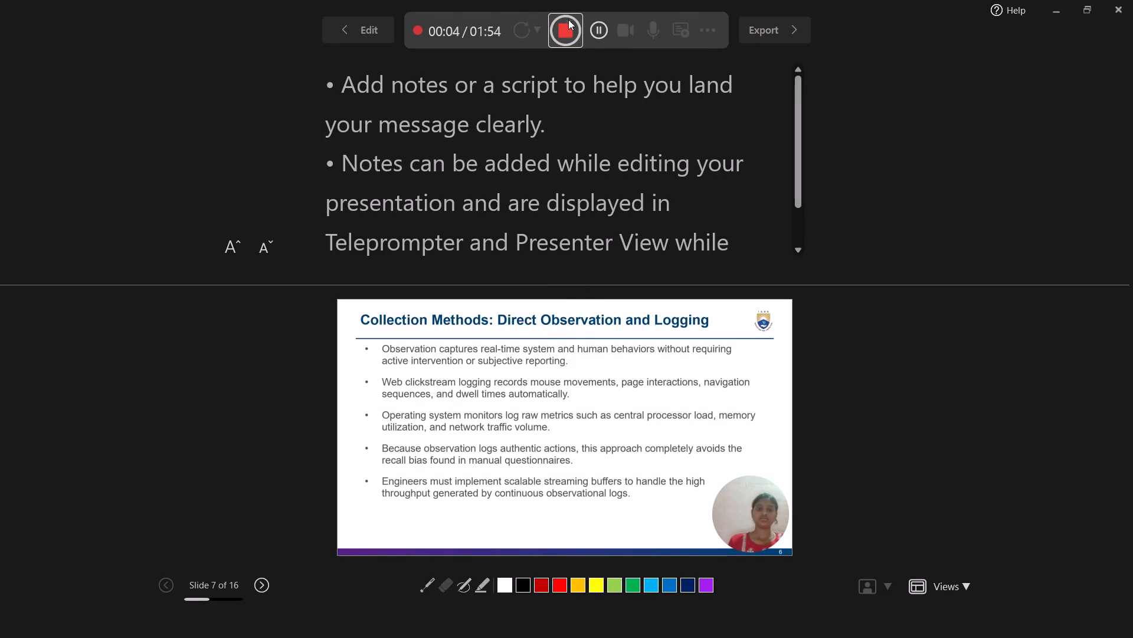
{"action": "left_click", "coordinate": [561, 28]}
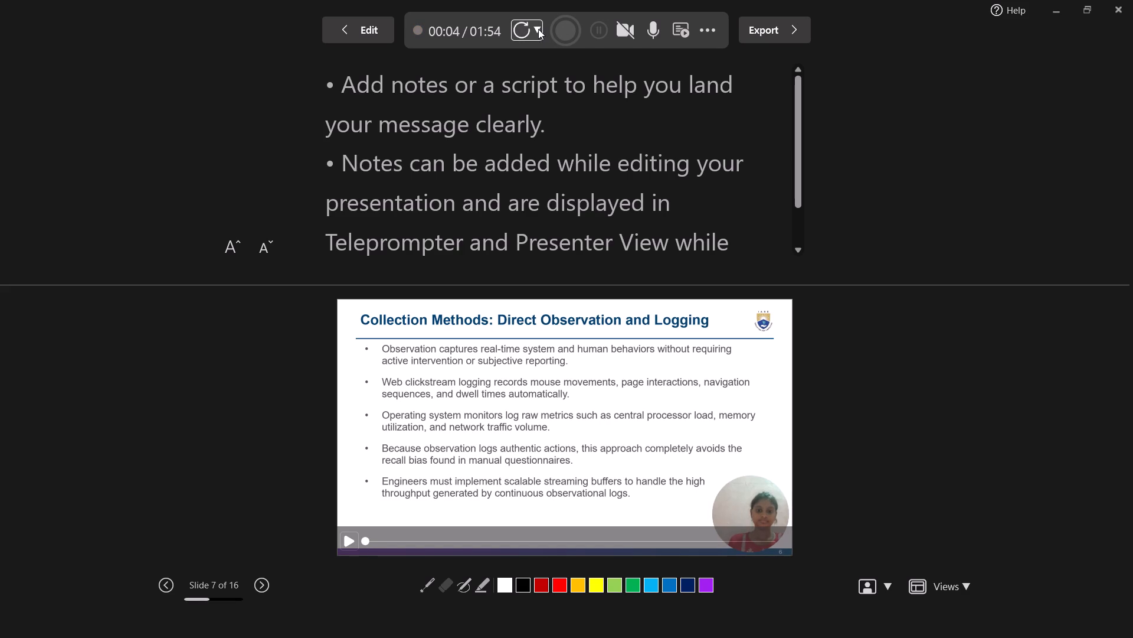
Start another retake of the video after the short take on the Direct Observation and Logging slide.
{"action": "left_click", "coordinate": [538, 29]}
{"action": "left_click", "coordinate": [546, 68]}
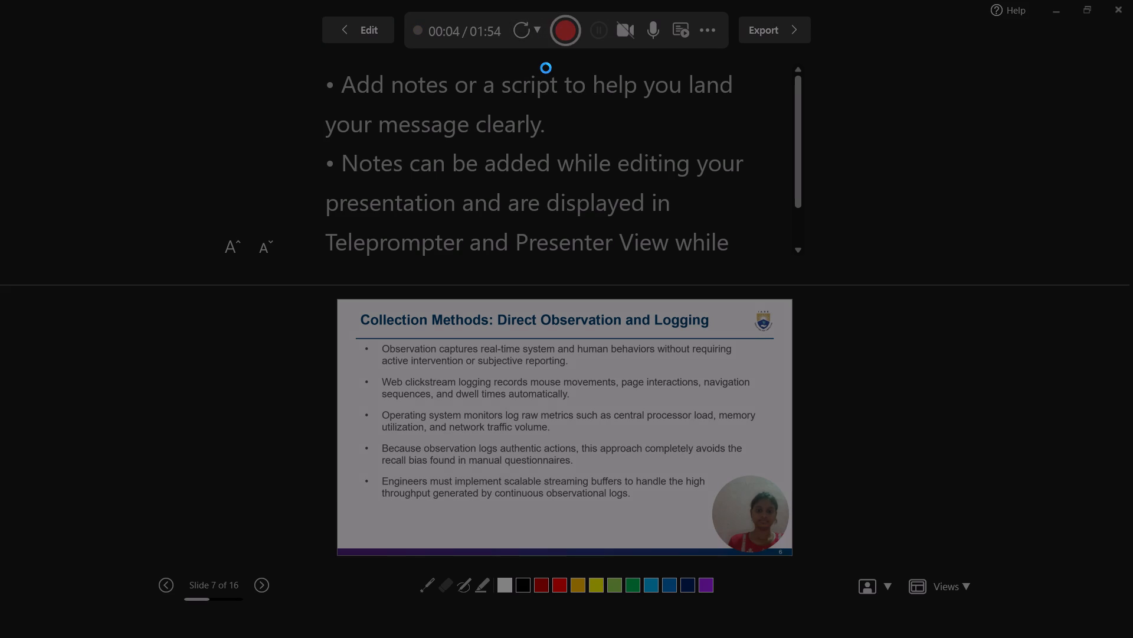
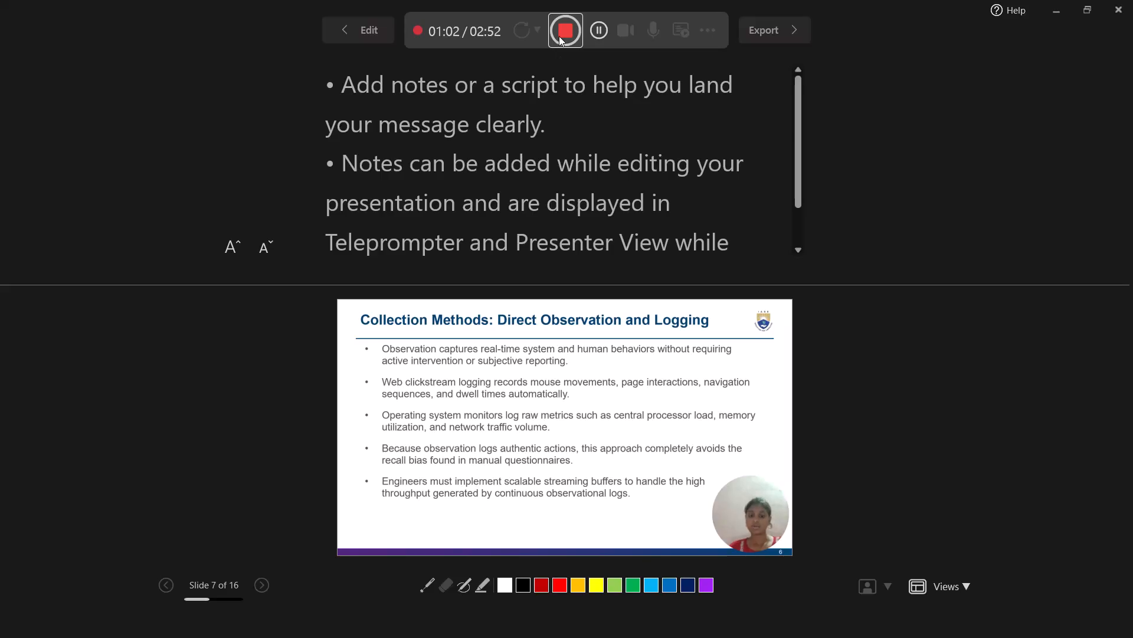
End the recording on the Collection Methods: Direct Observation and Logging slide at about 1 minute 4 seconds.
{"action": "left_click", "coordinate": [559, 36]}
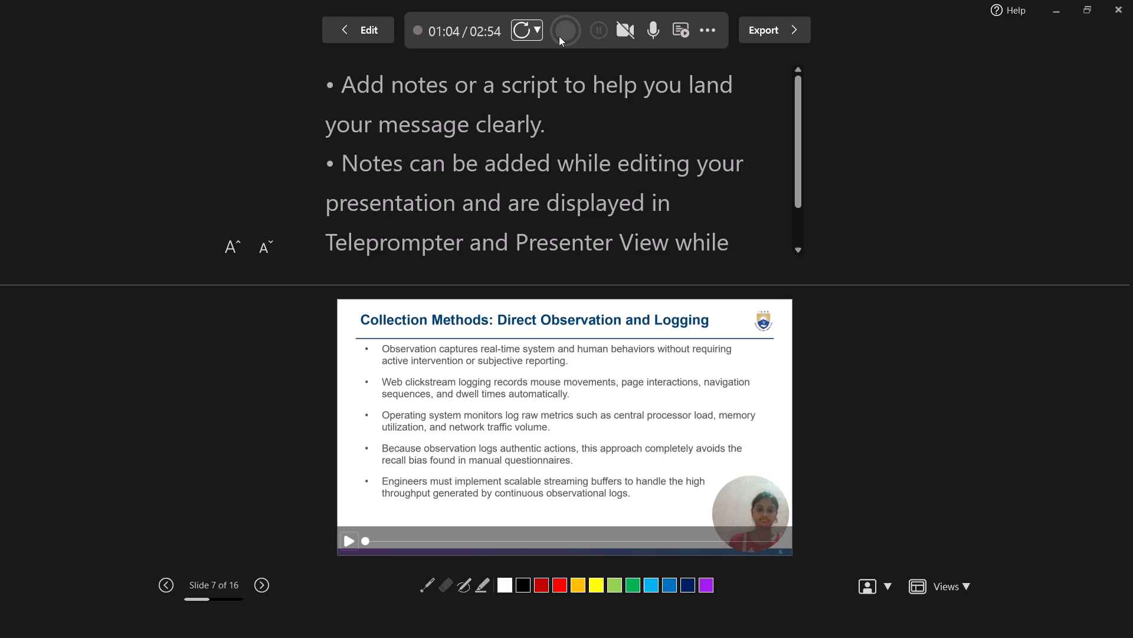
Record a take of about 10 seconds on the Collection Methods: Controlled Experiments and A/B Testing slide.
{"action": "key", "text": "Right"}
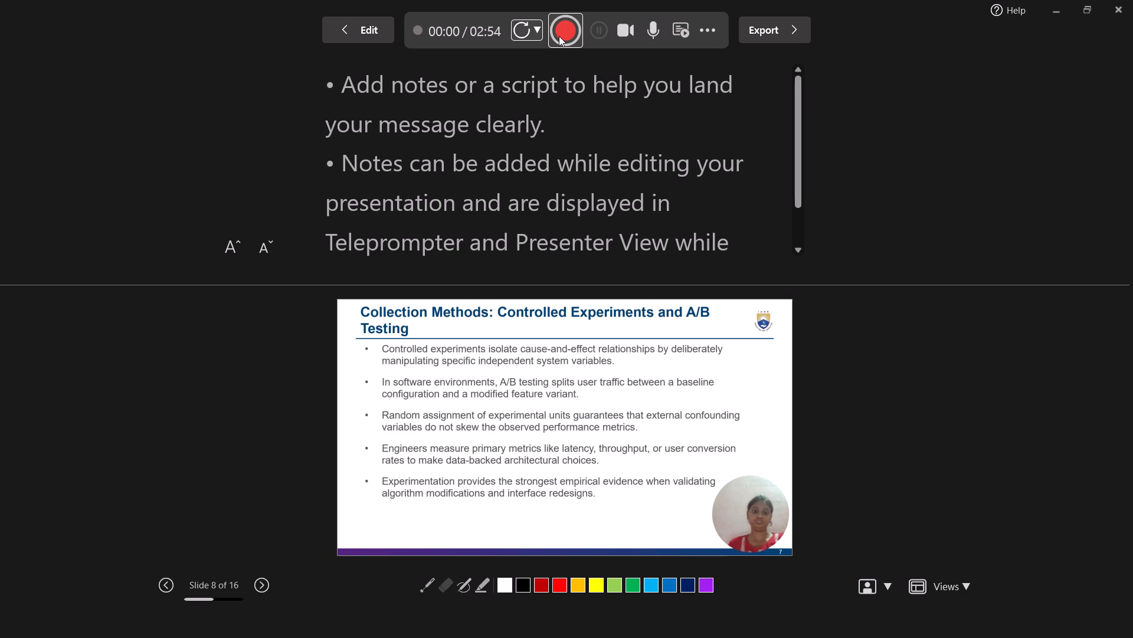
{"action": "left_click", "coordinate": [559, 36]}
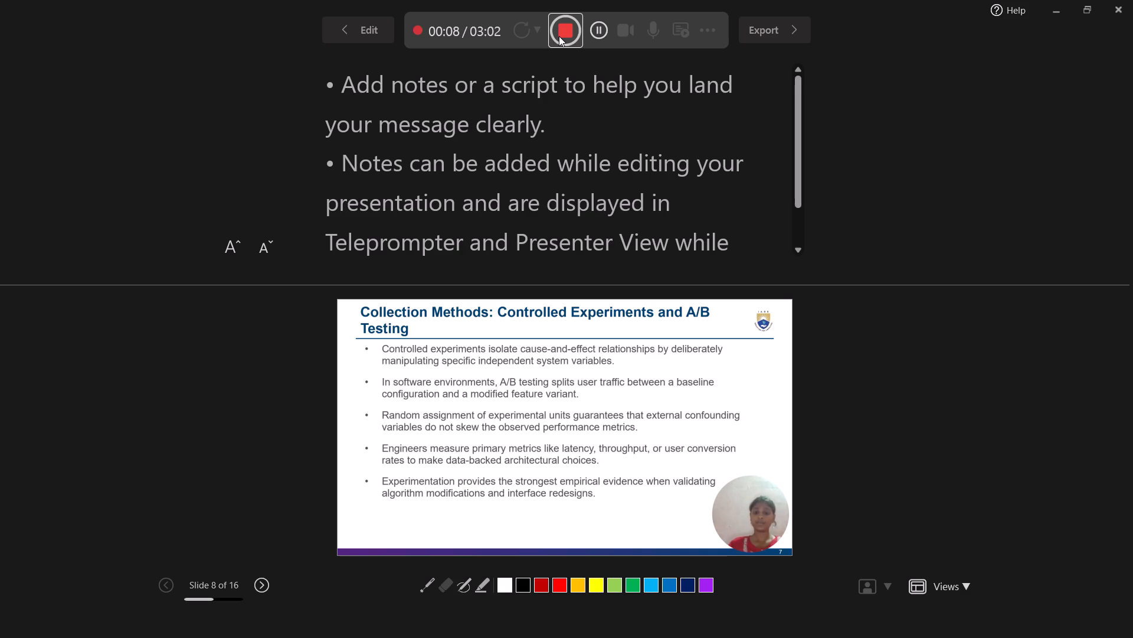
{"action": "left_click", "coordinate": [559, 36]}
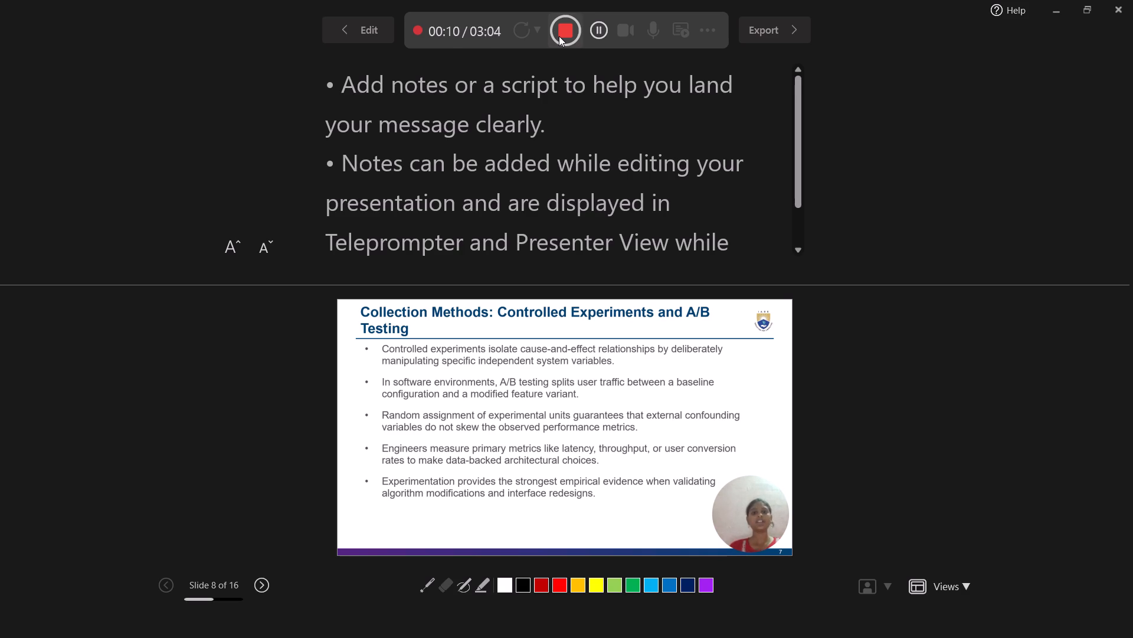
Retake the video on only the current Controlled Experiments and A/B Testing slide.
{"action": "left_click", "coordinate": [537, 25]}
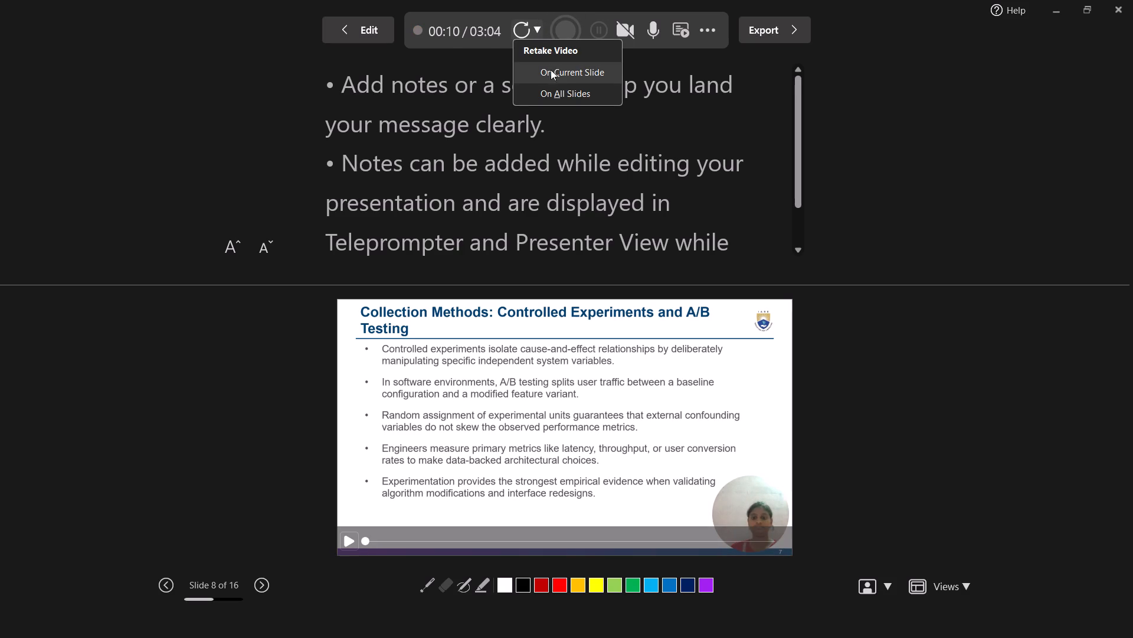
{"action": "left_click", "coordinate": [551, 71]}
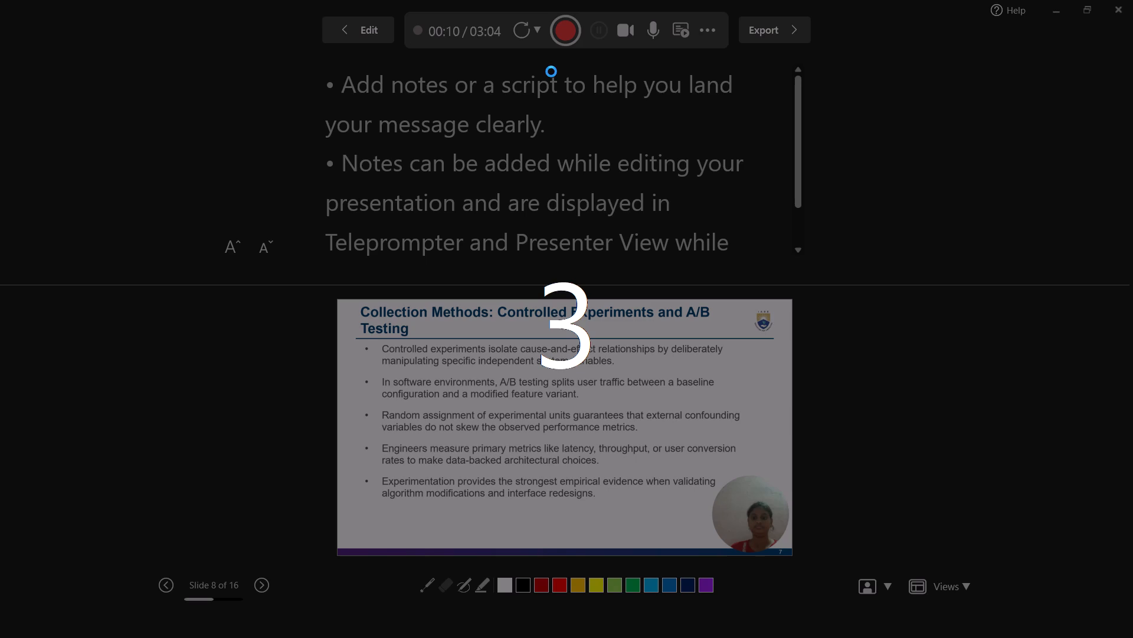
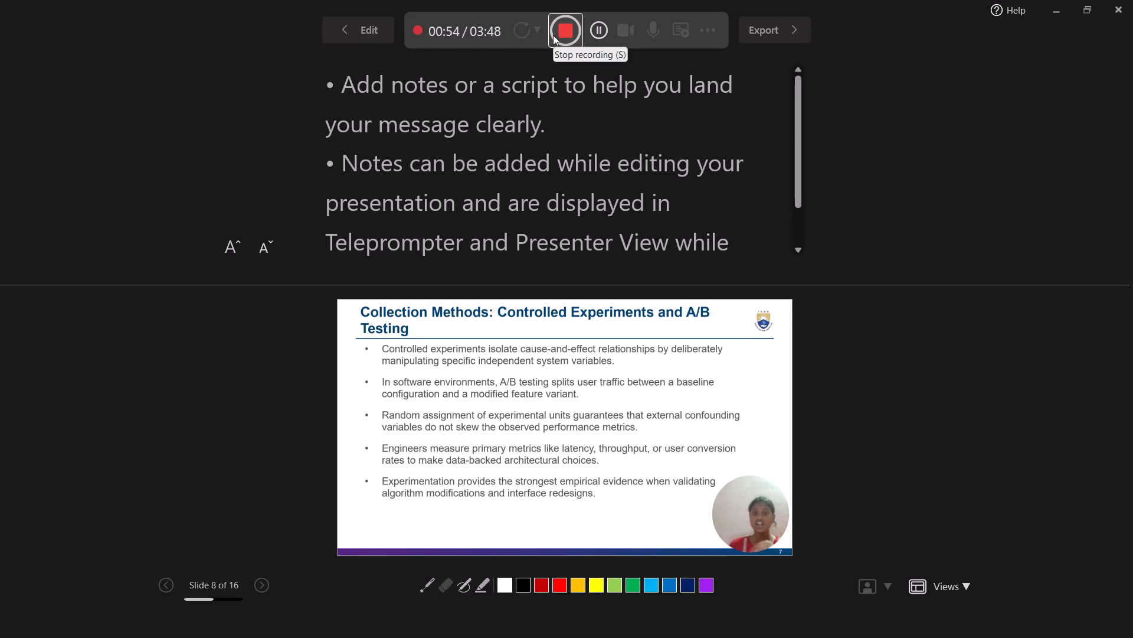
End the recording on the Collection Methods: Controlled Experiments and A/B Testing slide at about 55 seconds.
{"action": "left_click", "coordinate": [560, 28]}
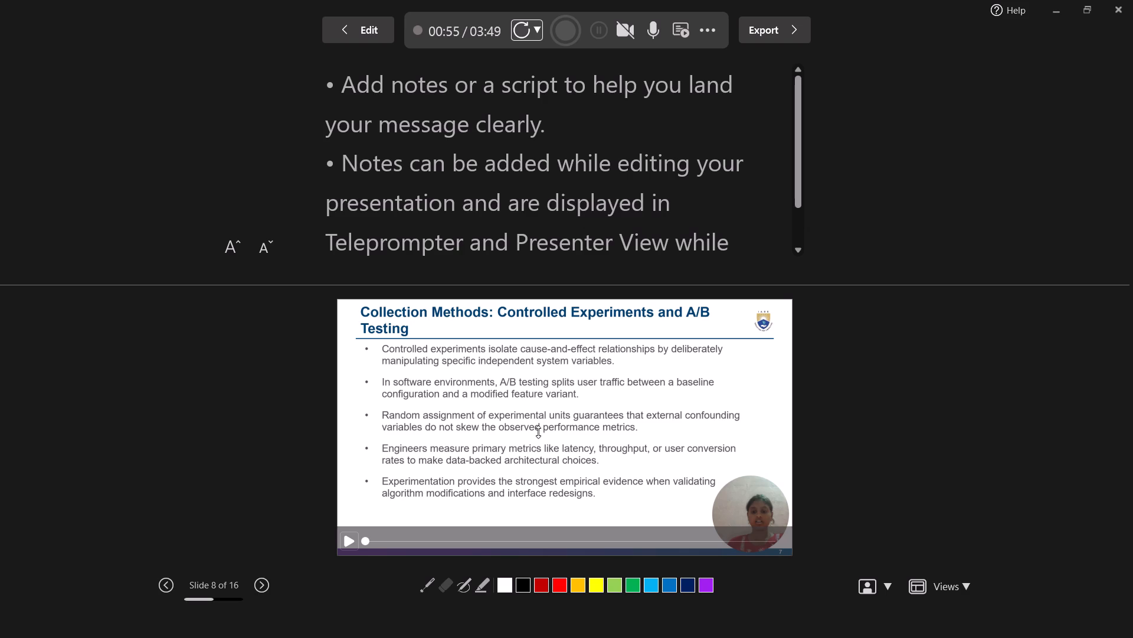
Skip the Qualitative Interviews and Focus Groups slide and start recording on slide 10, Primary Data in Engineering and IoT Systems.
{"action": "key", "text": "Right"}
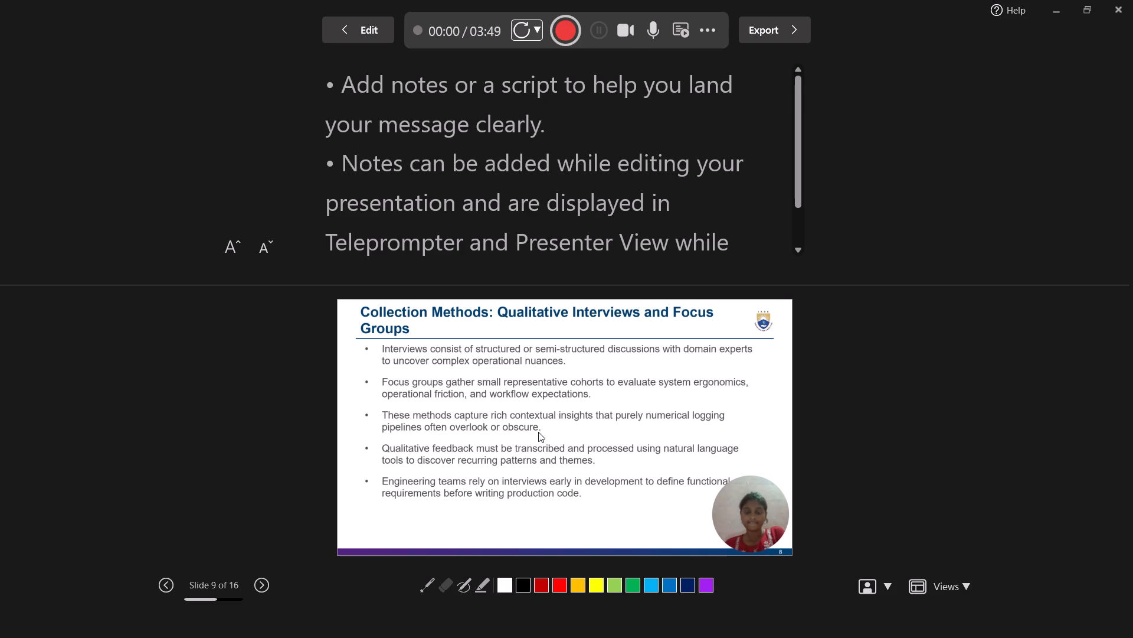
{"action": "key", "text": "Right"}
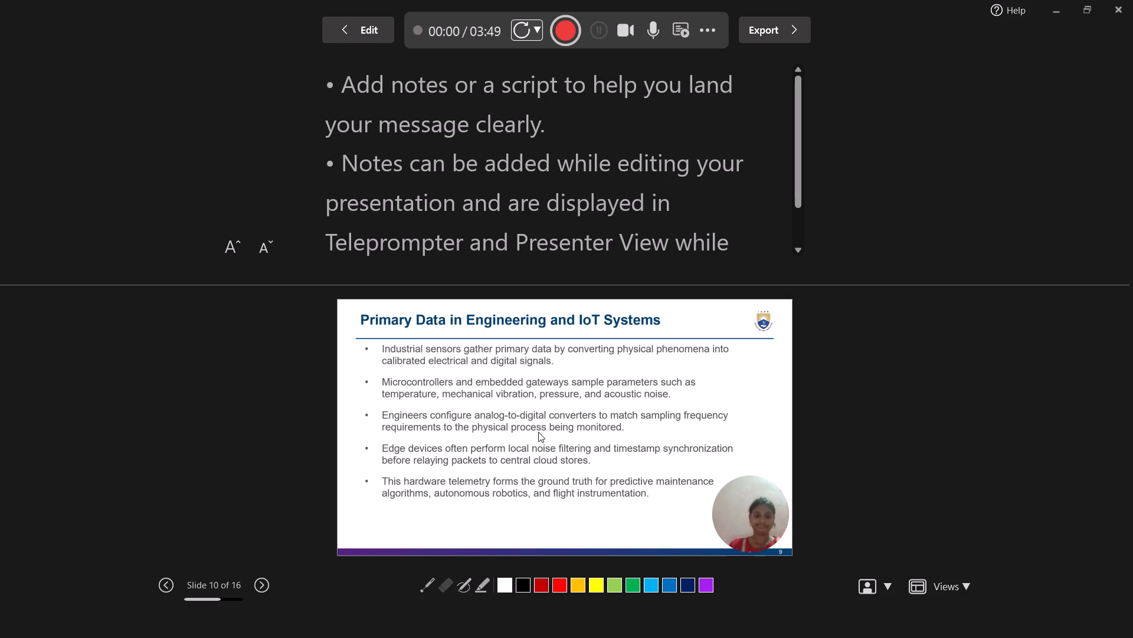
{"action": "left_click", "coordinate": [555, 34]}
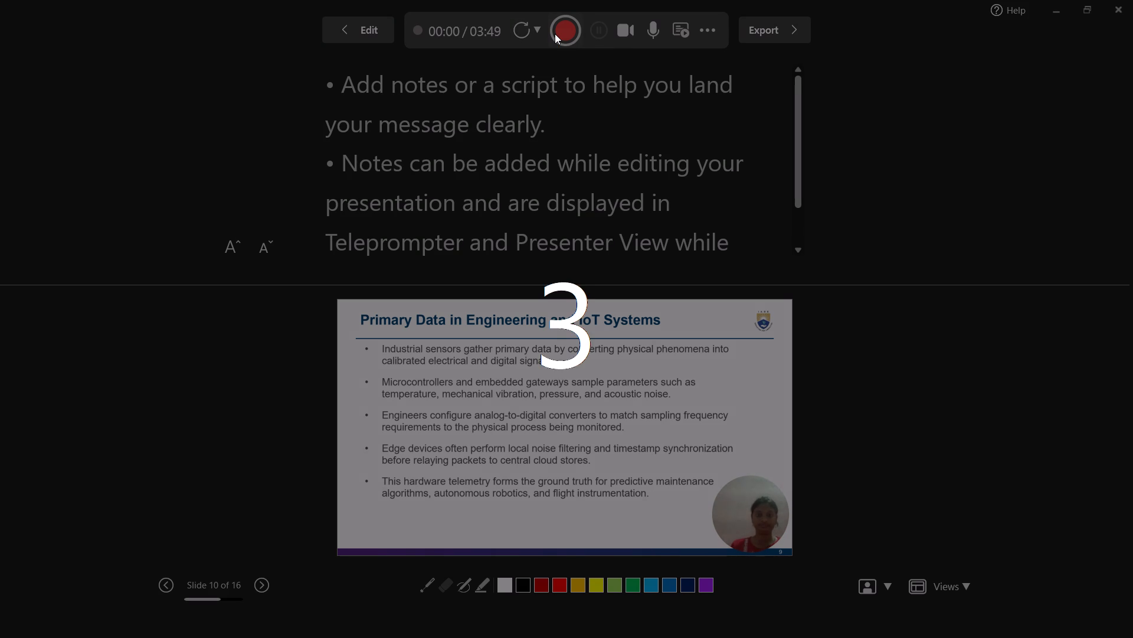
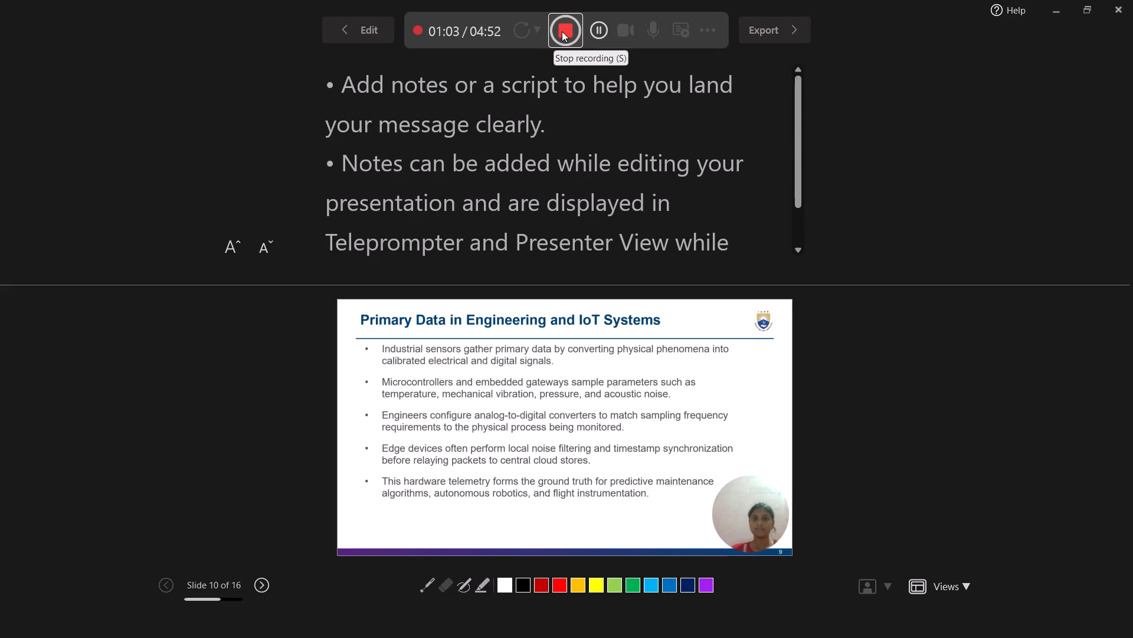
End the recording on slide 10, Primary Data in Engineering and IoT Systems, at about 1 minute 5 seconds.
{"action": "left_click", "coordinate": [562, 31]}
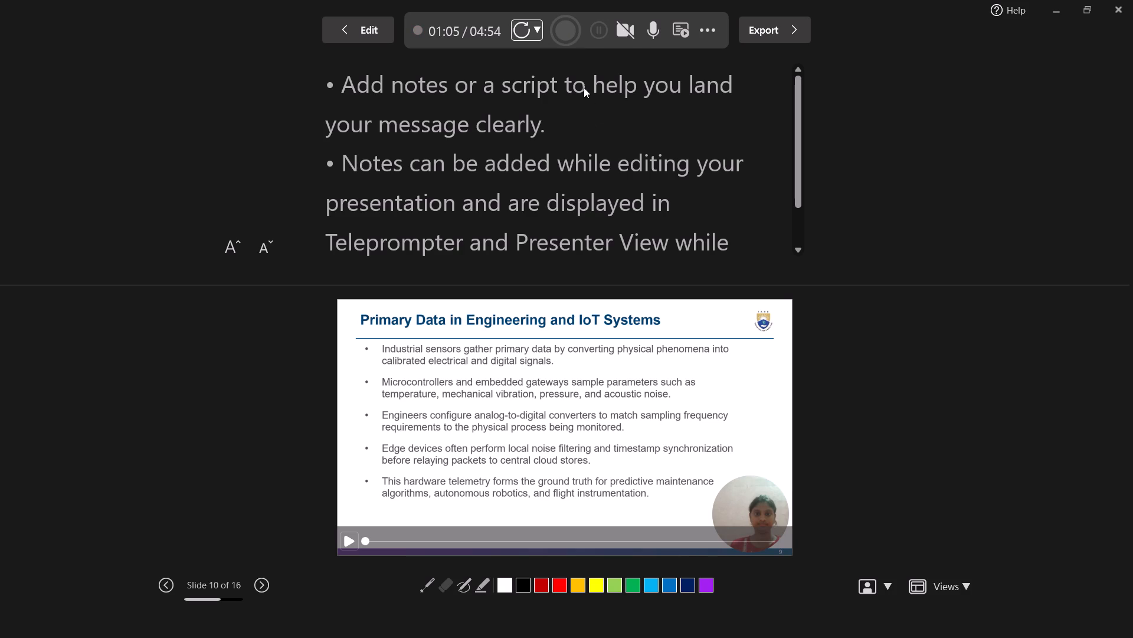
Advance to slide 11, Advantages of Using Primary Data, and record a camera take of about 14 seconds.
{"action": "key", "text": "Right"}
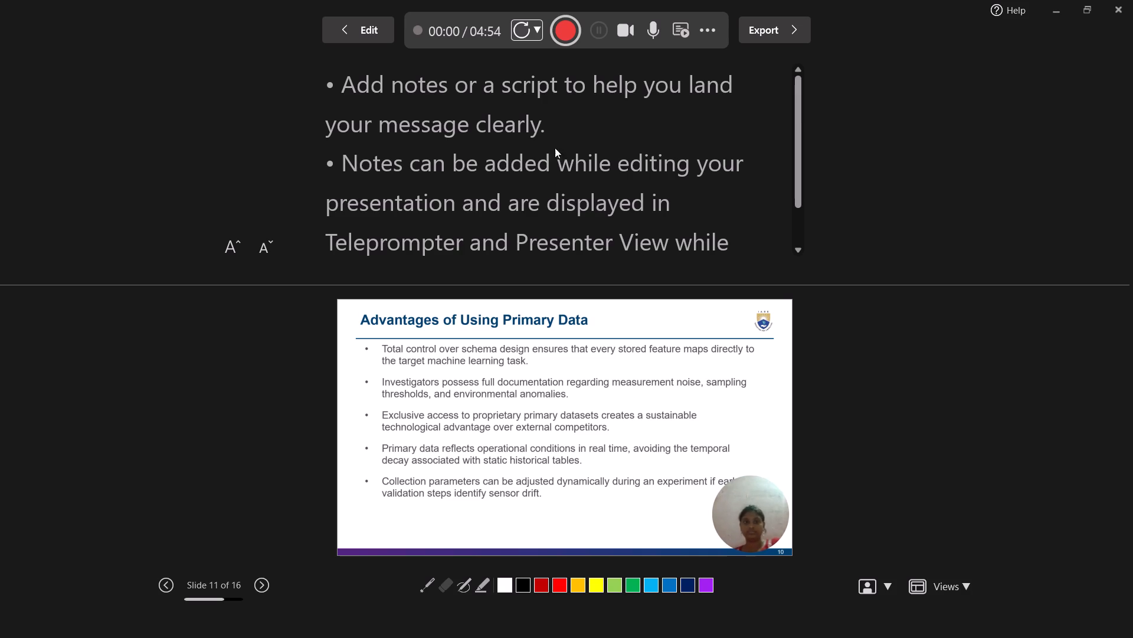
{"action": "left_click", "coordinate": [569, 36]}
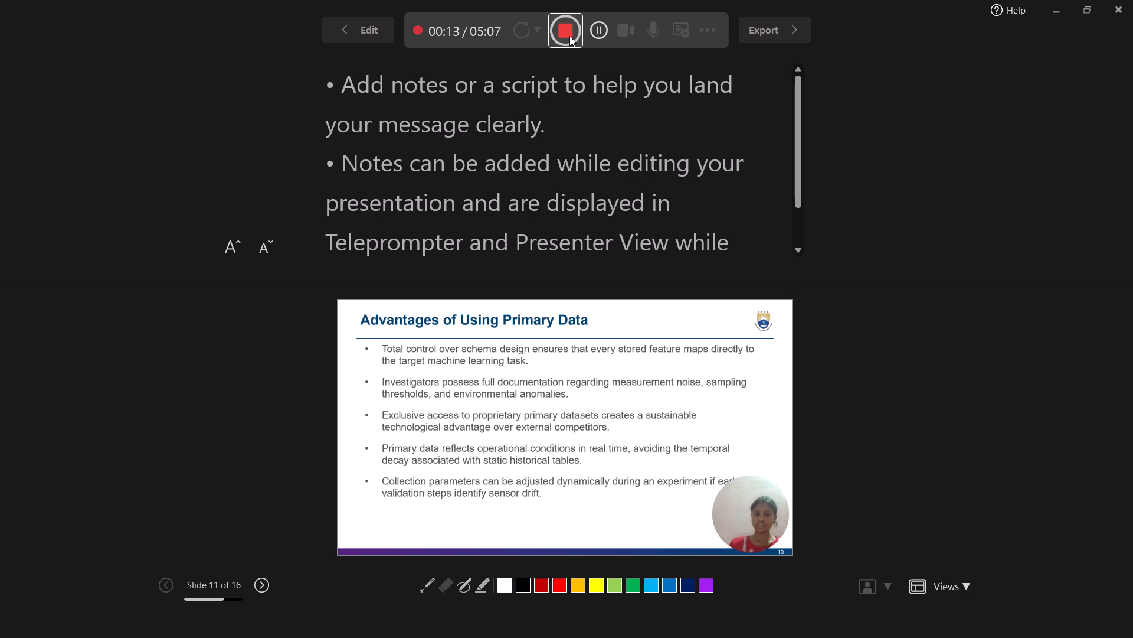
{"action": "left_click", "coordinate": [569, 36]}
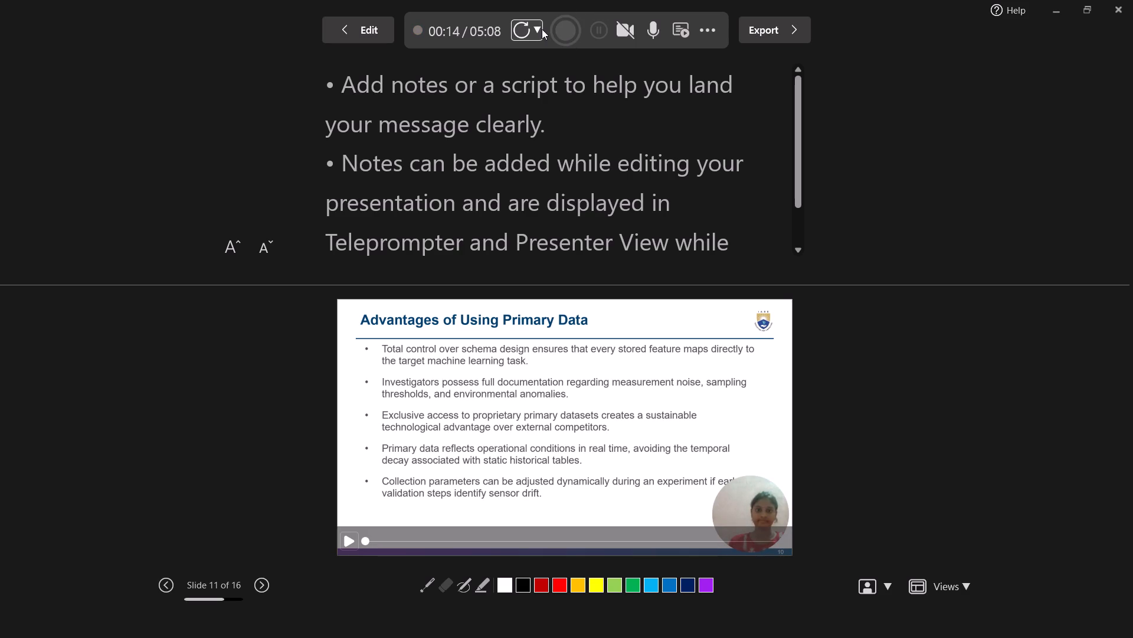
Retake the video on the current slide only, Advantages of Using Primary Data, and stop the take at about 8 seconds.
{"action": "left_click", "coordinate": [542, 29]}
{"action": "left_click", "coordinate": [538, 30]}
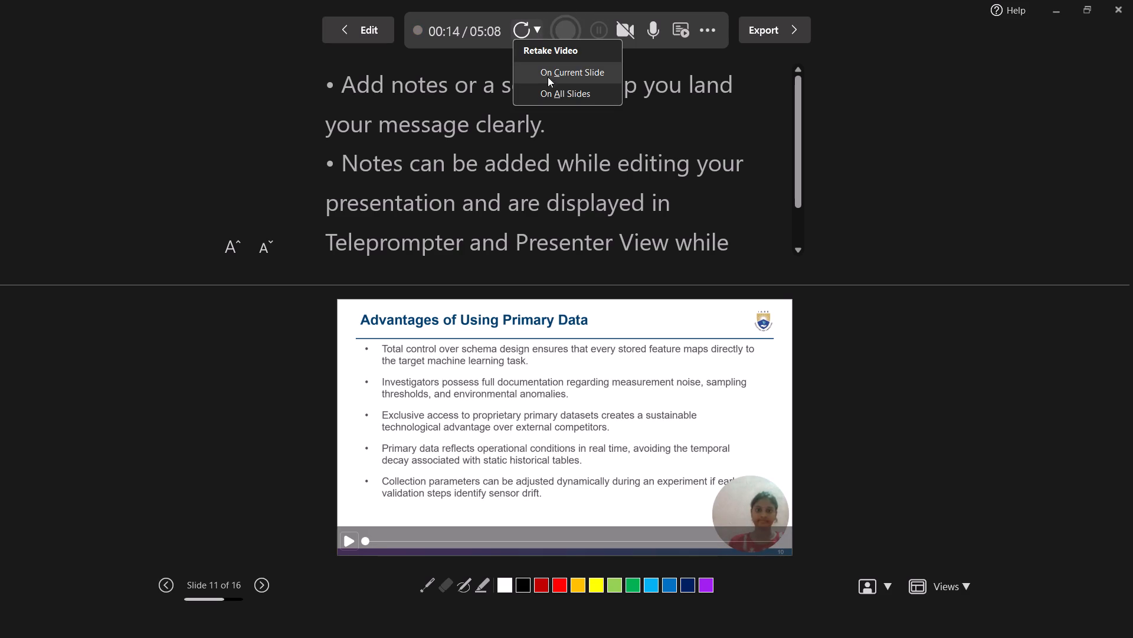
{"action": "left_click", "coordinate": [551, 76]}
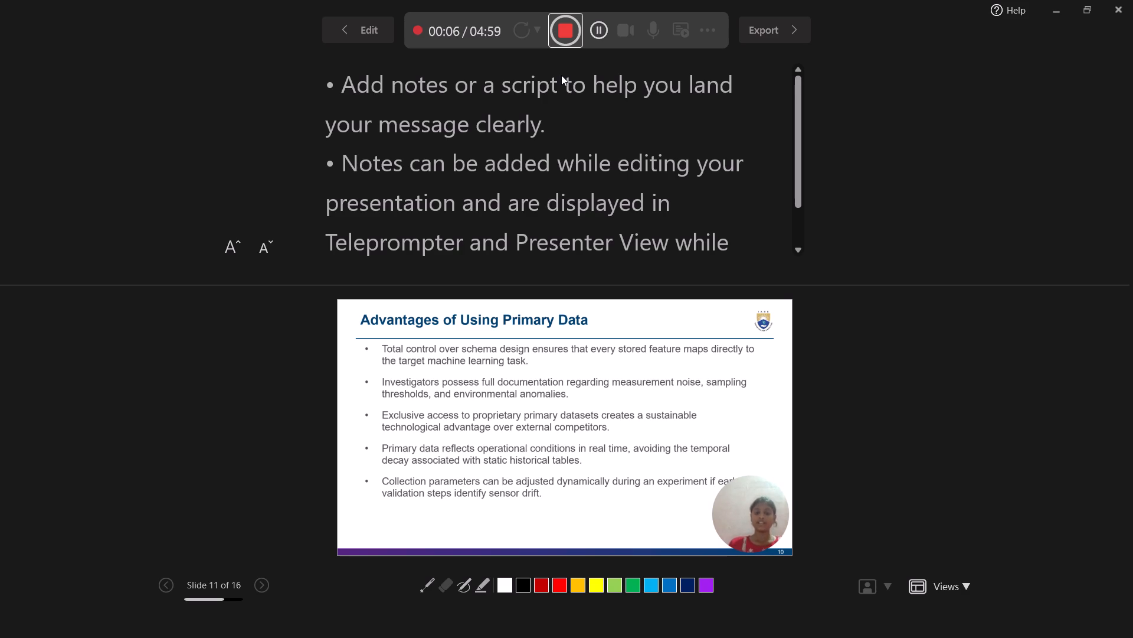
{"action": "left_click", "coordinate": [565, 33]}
Start another video retake on the current slide only, Advantages of Using Primary Data.
{"action": "left_click", "coordinate": [535, 28]}
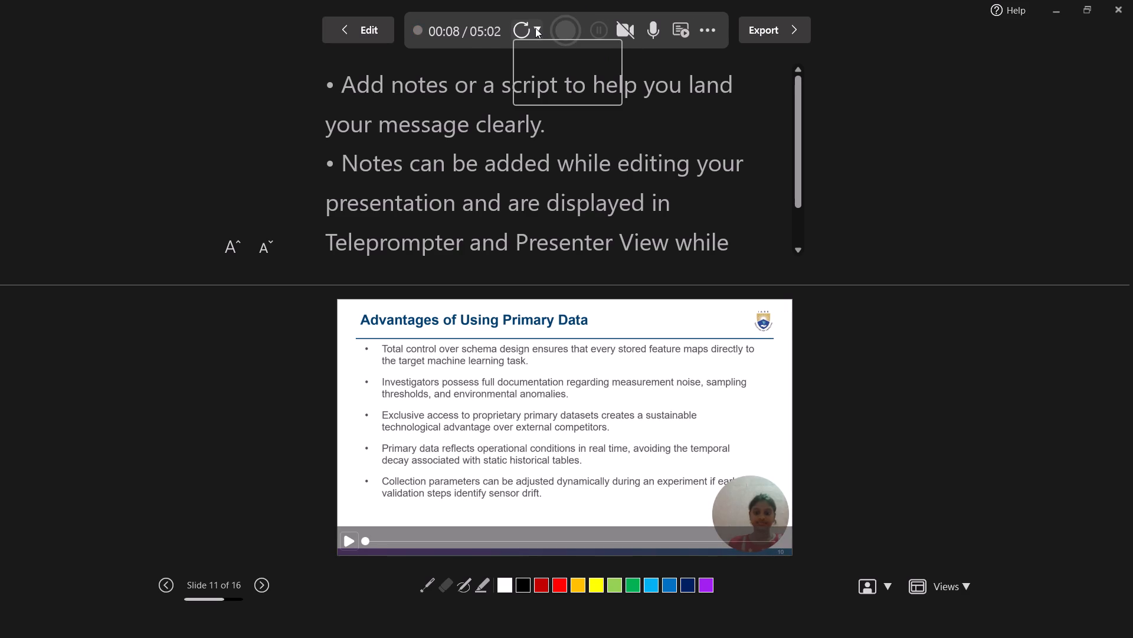
{"action": "left_click", "coordinate": [554, 76]}
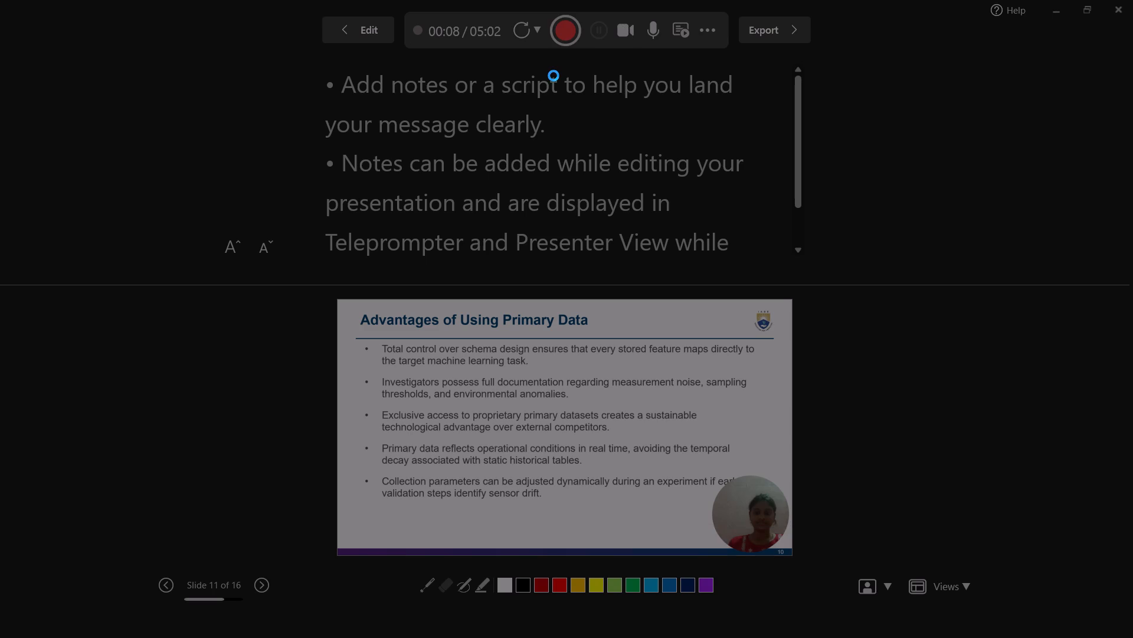
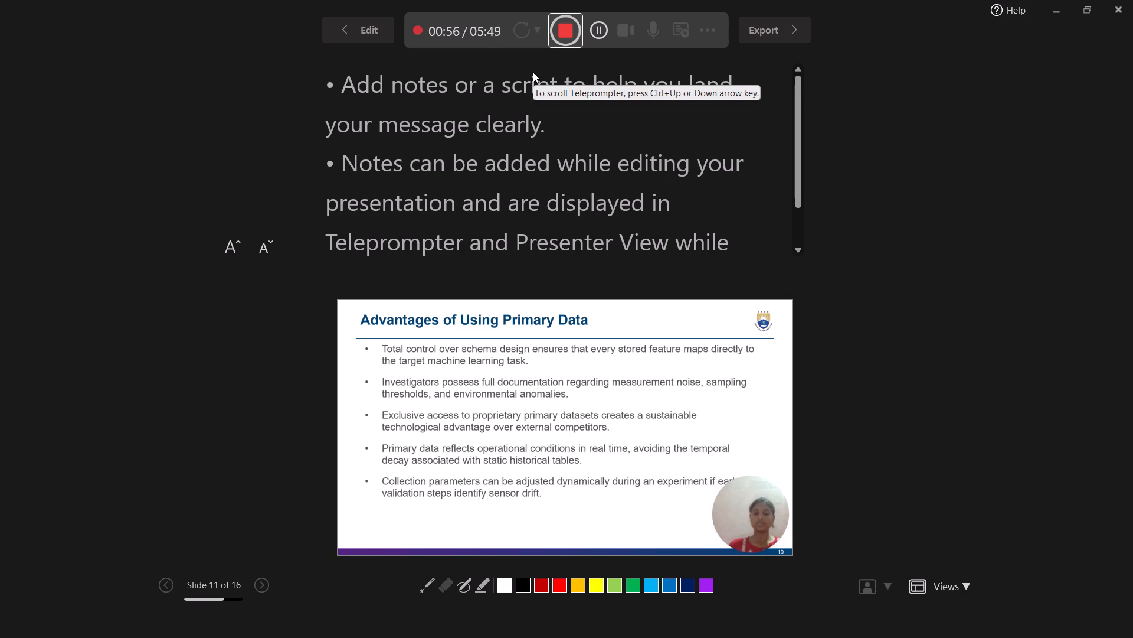
End the video retake on slide 11, Advantages of Using Primary Data, at about 58 seconds.
{"action": "left_click", "coordinate": [554, 19]}
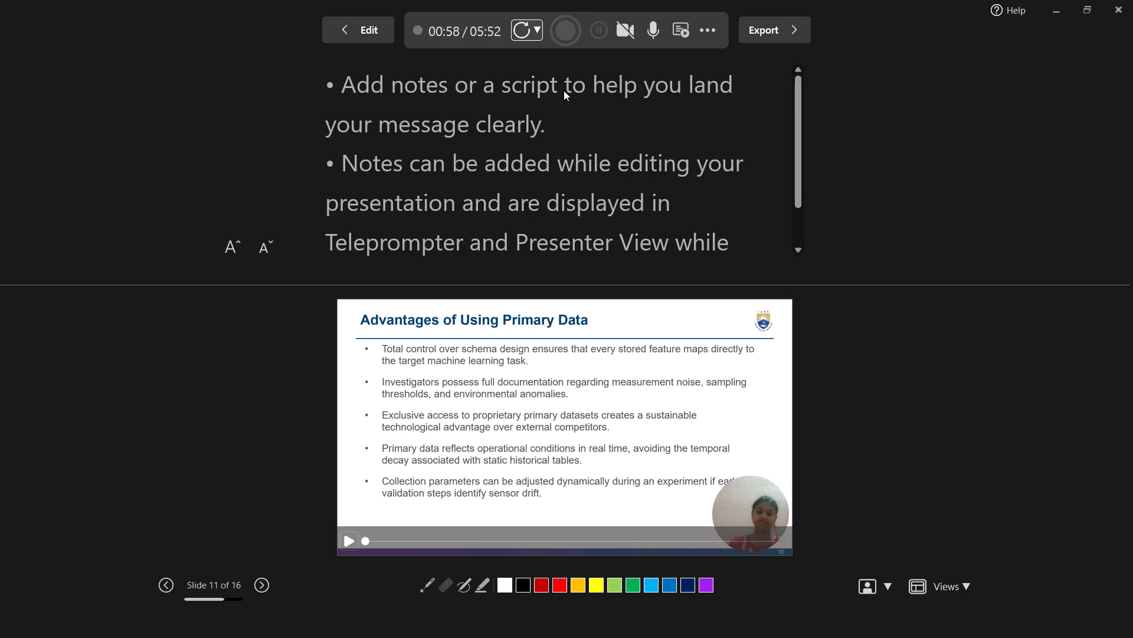
Skip ahead to slide 14, The Role of Primary Data in Machine Learning, and start recording its camera video.
{"action": "scroll", "coordinate": [564, 90], "scroll_direction": "down", "scroll_amount": 1}
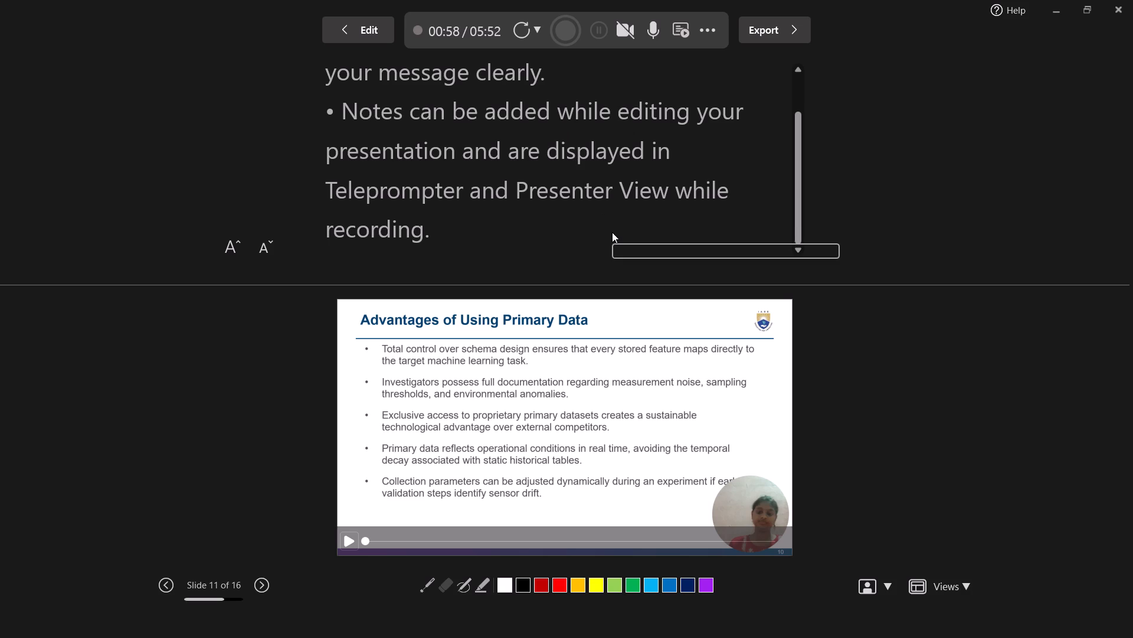
{"action": "scroll", "coordinate": [612, 232], "scroll_direction": "down", "scroll_amount": 1}
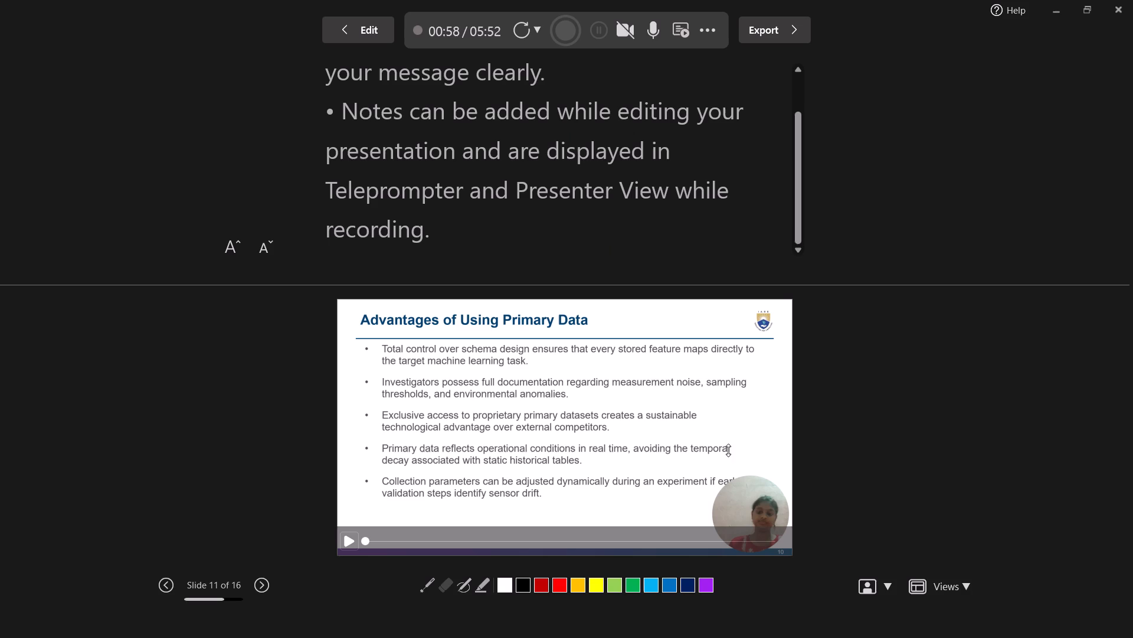
{"action": "key", "text": "Right"}
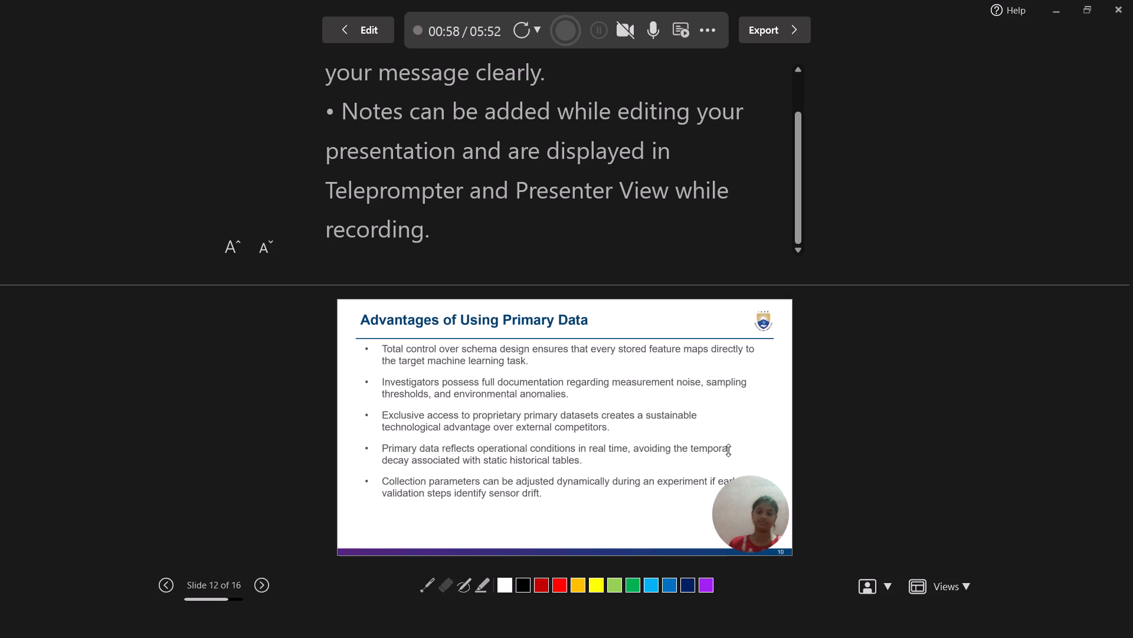
{"action": "key", "text": "Right"}
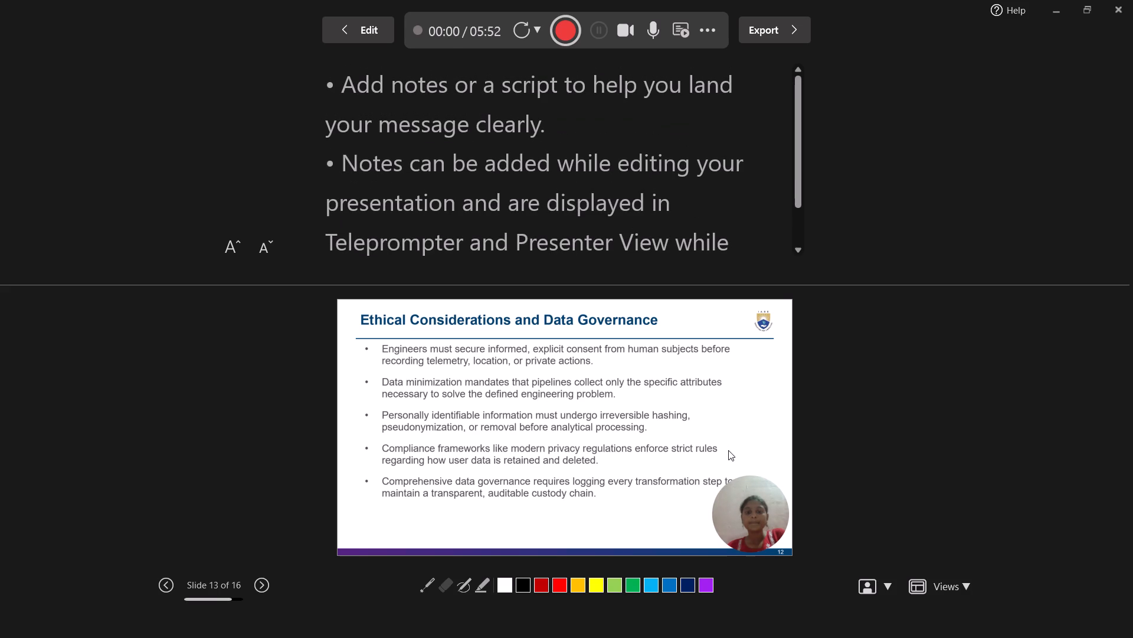
{"action": "key", "text": "Right"}
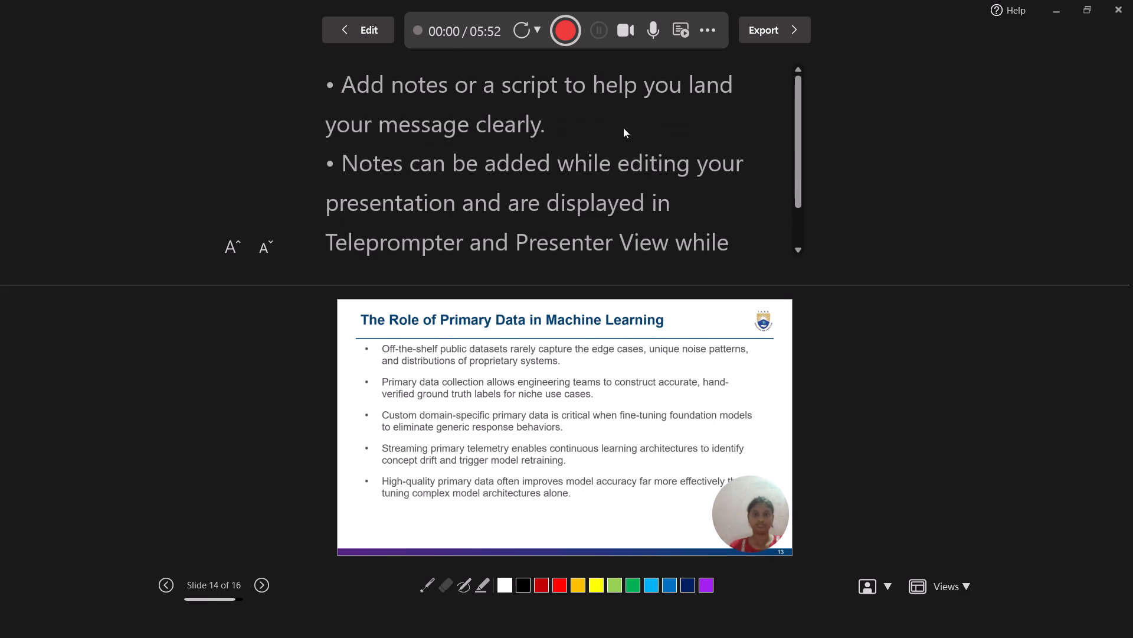
{"action": "left_click", "coordinate": [569, 31]}
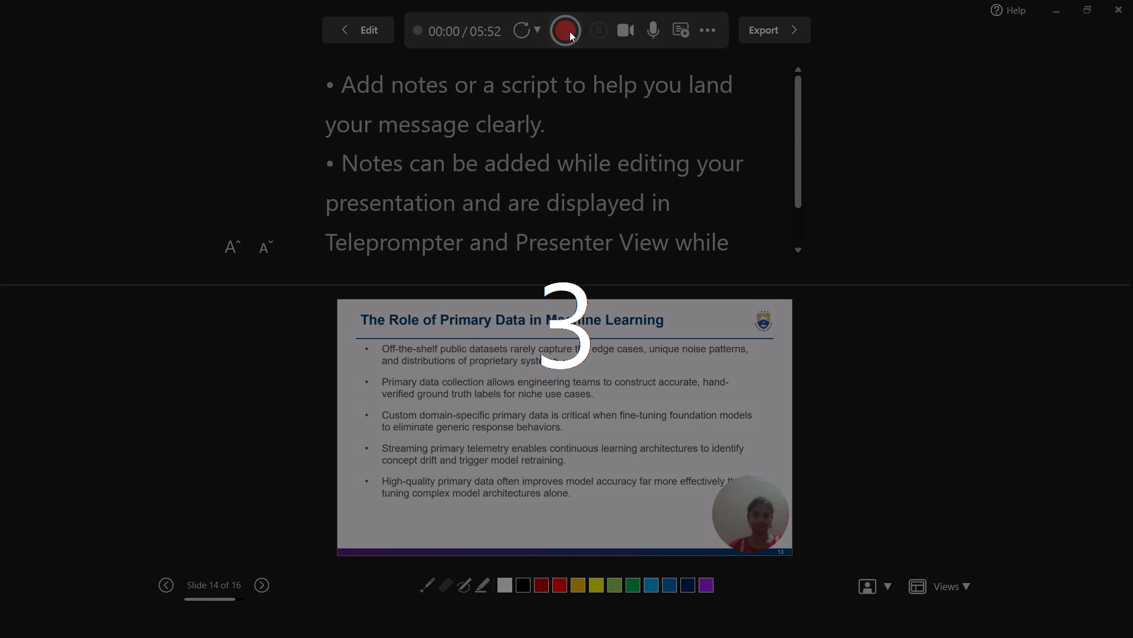
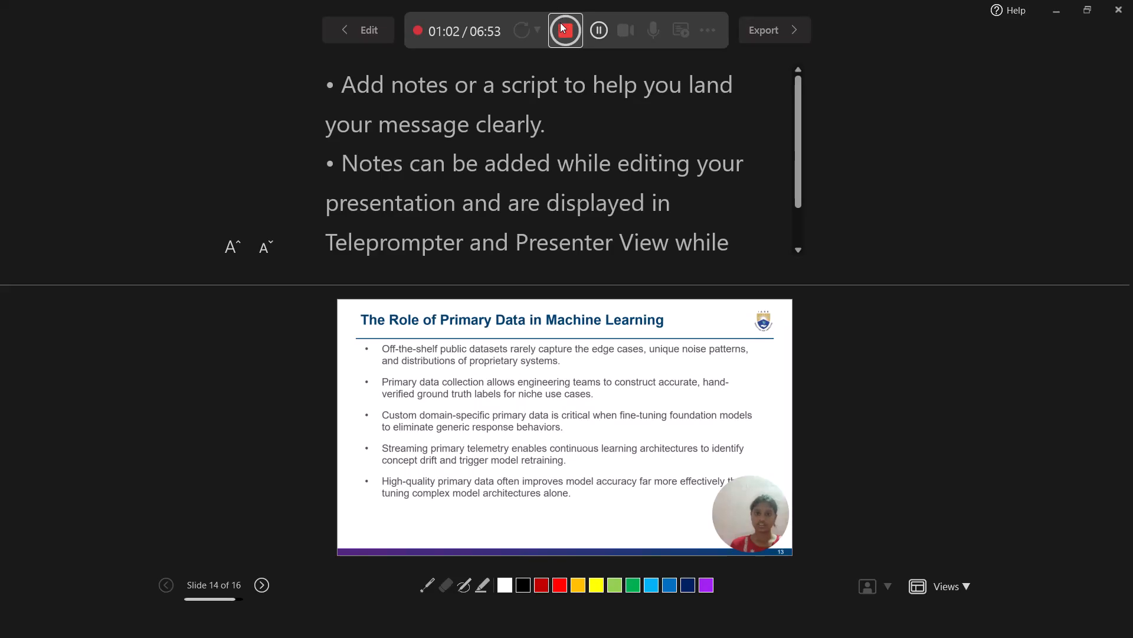
End the camera video on slide 14, The Role of Primary Data in Machine Learning, at about 62 seconds.
{"action": "left_click", "coordinate": [560, 22]}
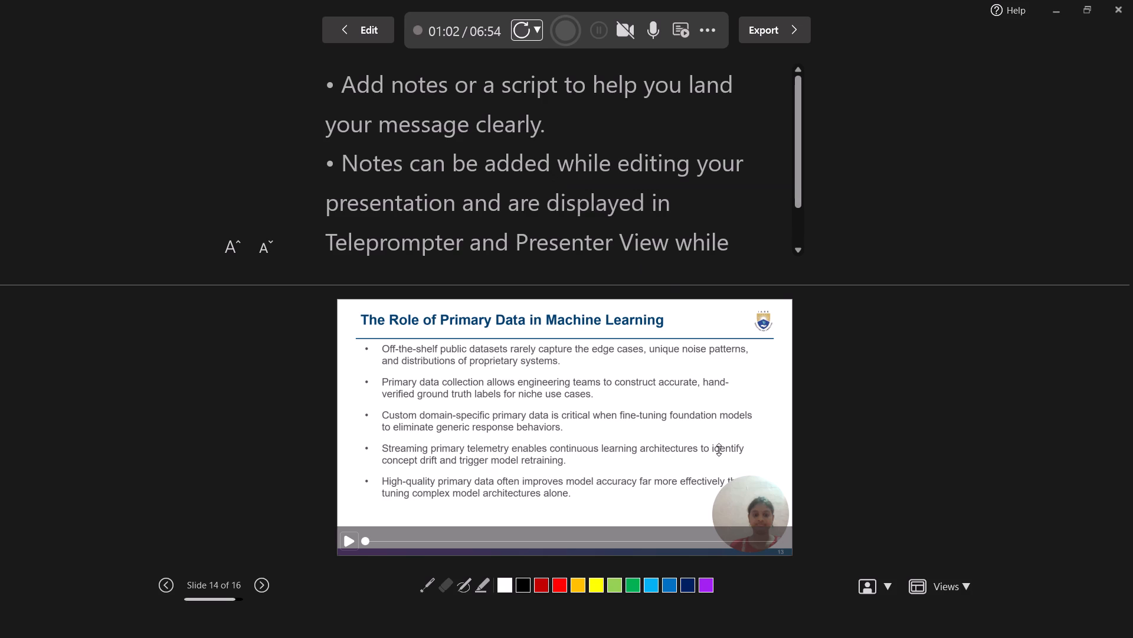
Record a camera video of about 28 seconds on slide 15, Conclusion and Summary.
{"action": "key", "text": "Right"}
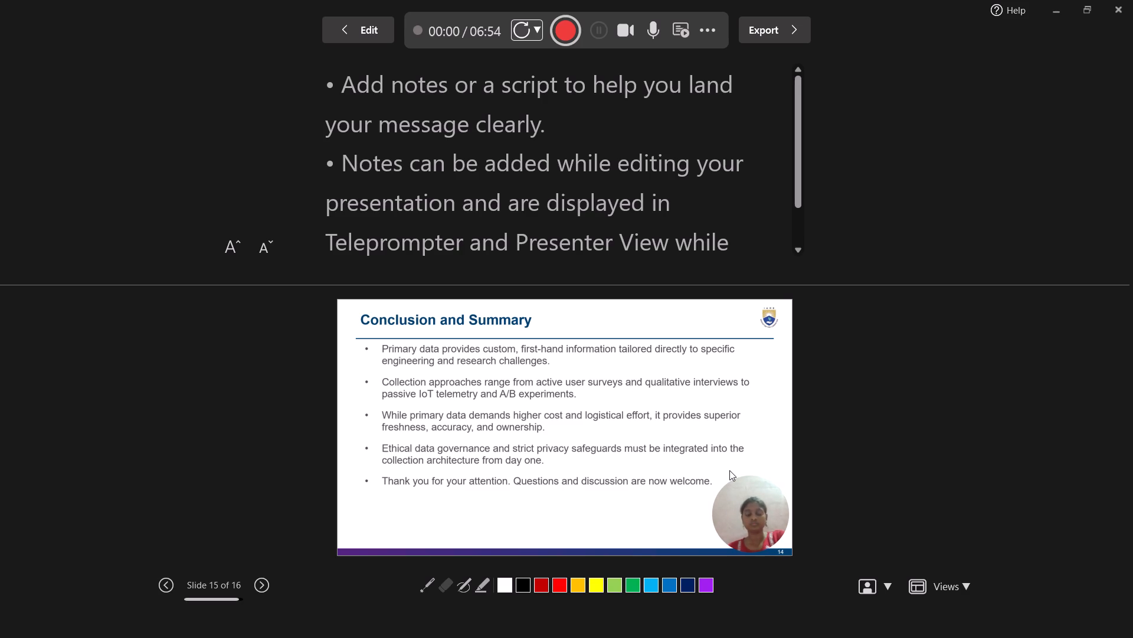
{"action": "left_click", "coordinate": [561, 23]}
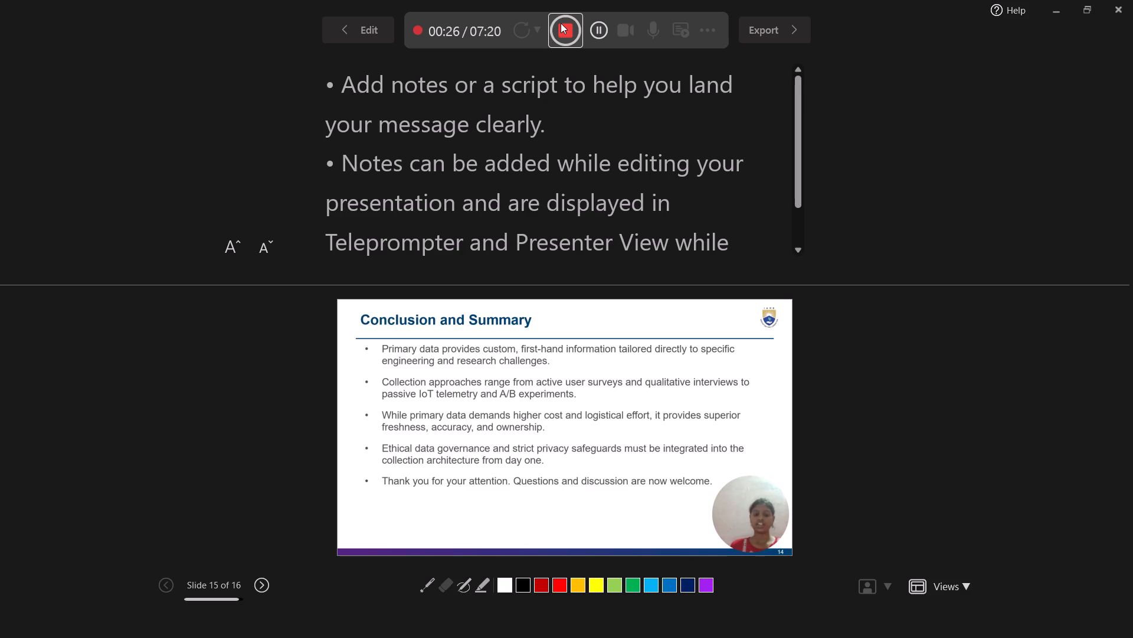
{"action": "left_click", "coordinate": [561, 23]}
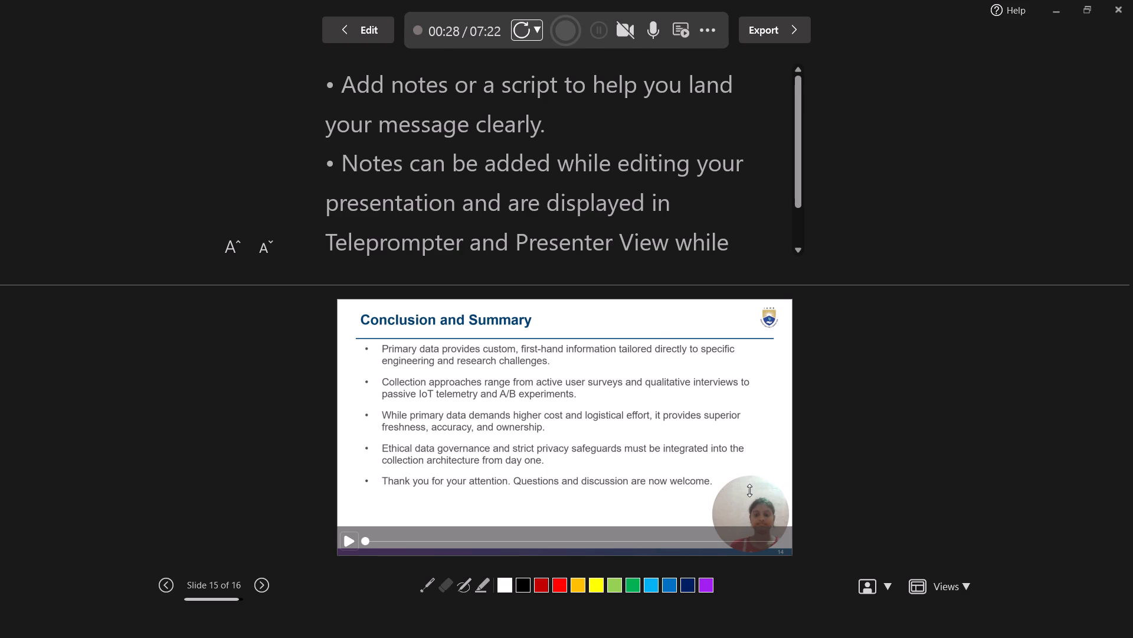
Record a camera video of about 2 seconds on slide 16, the "Thank you" slide.
{"action": "key", "text": "Right"}
{"action": "key", "text": "Right"}
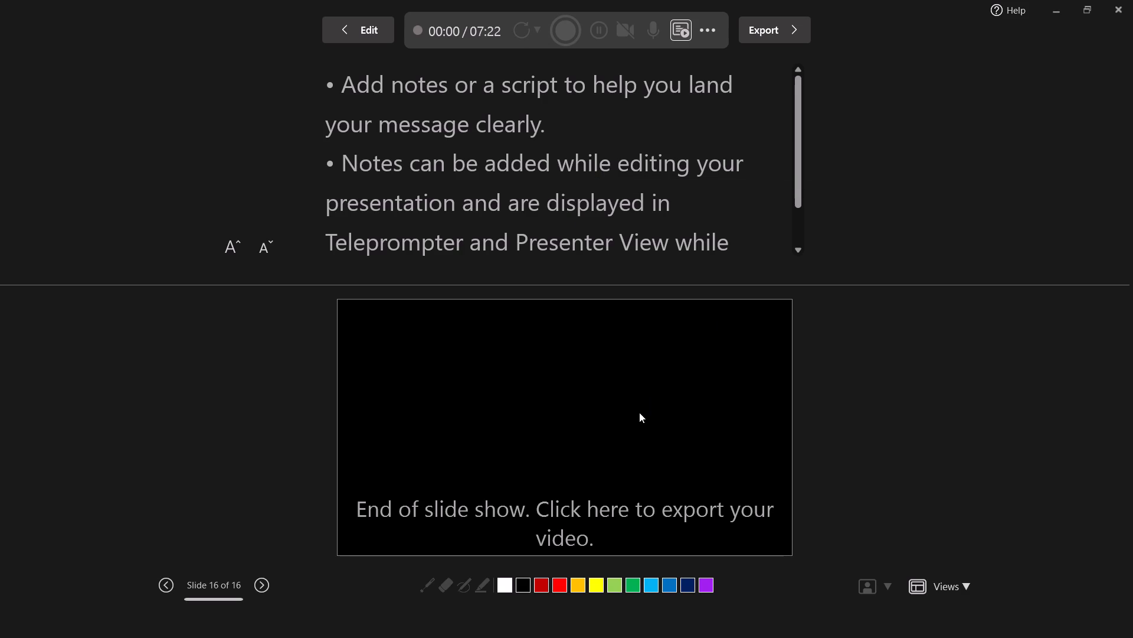
{"action": "key", "text": "Left"}
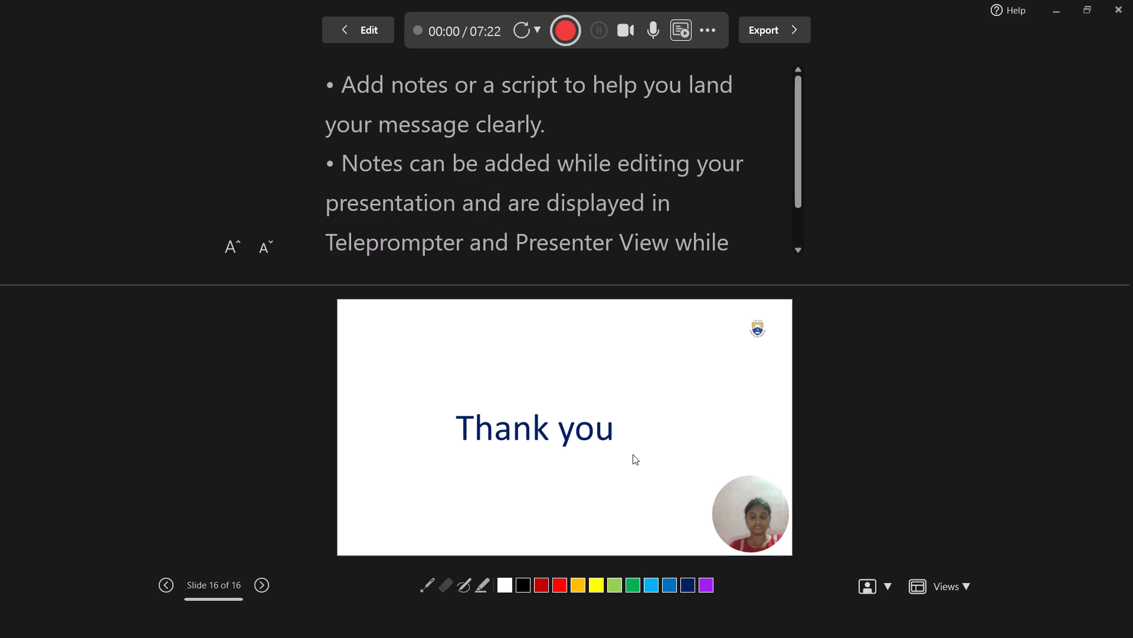
{"action": "left_click", "coordinate": [565, 36]}
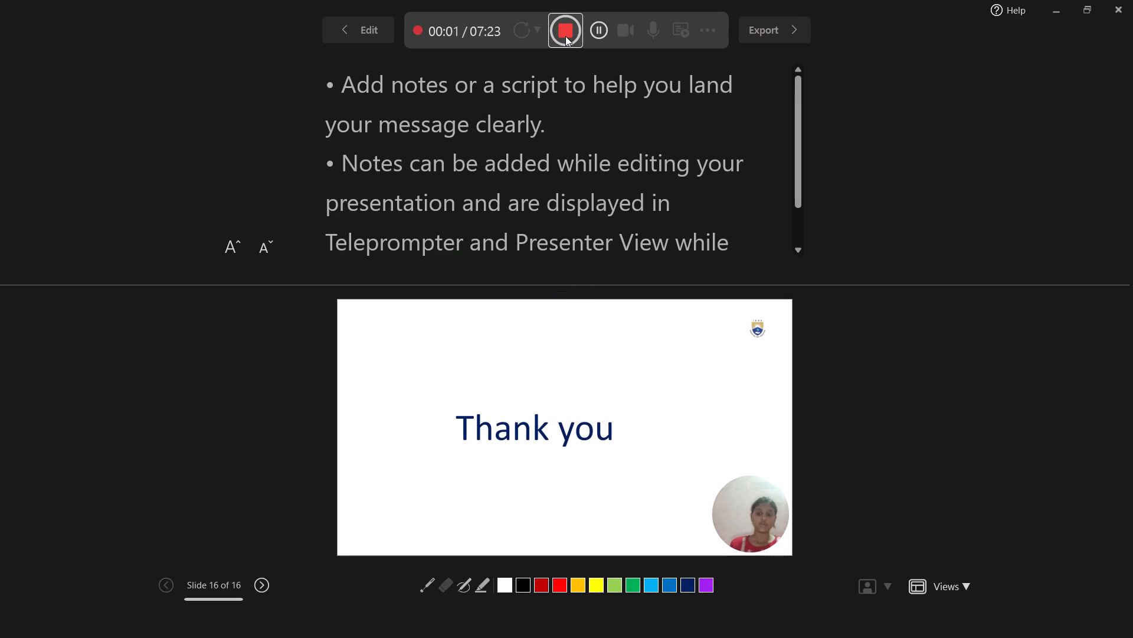
{"action": "left_click", "coordinate": [565, 36]}
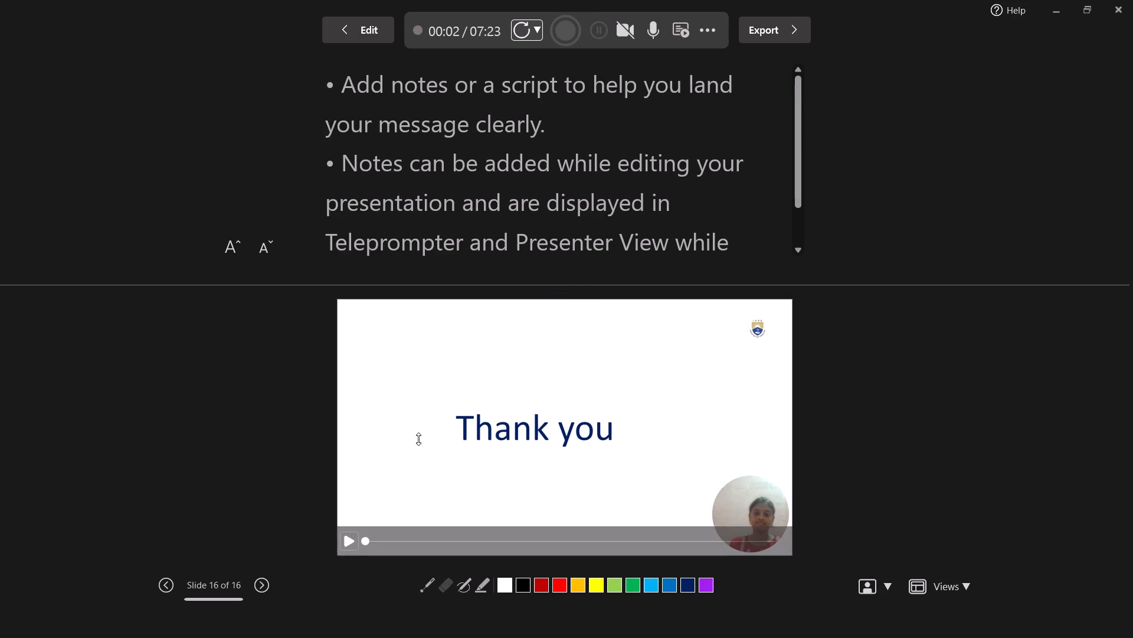
Play back the recorded video on the "Thank you" slide.
{"action": "left_click", "coordinate": [348, 545]}
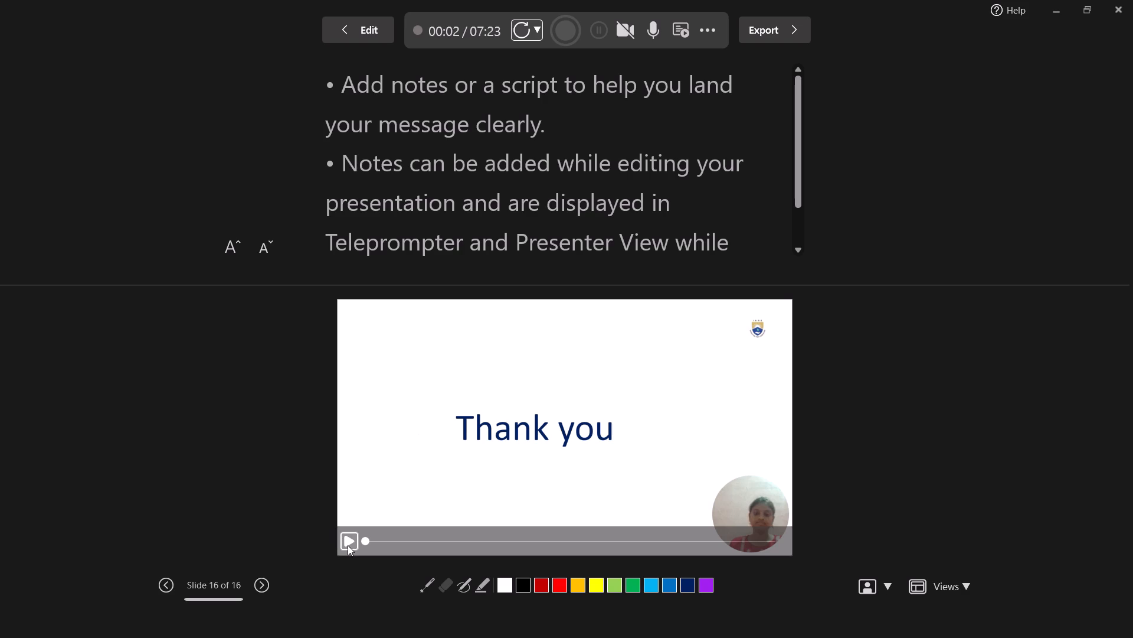
{"action": "left_click", "coordinate": [348, 542]}
{"action": "triple_click", "coordinate": [349, 539]}
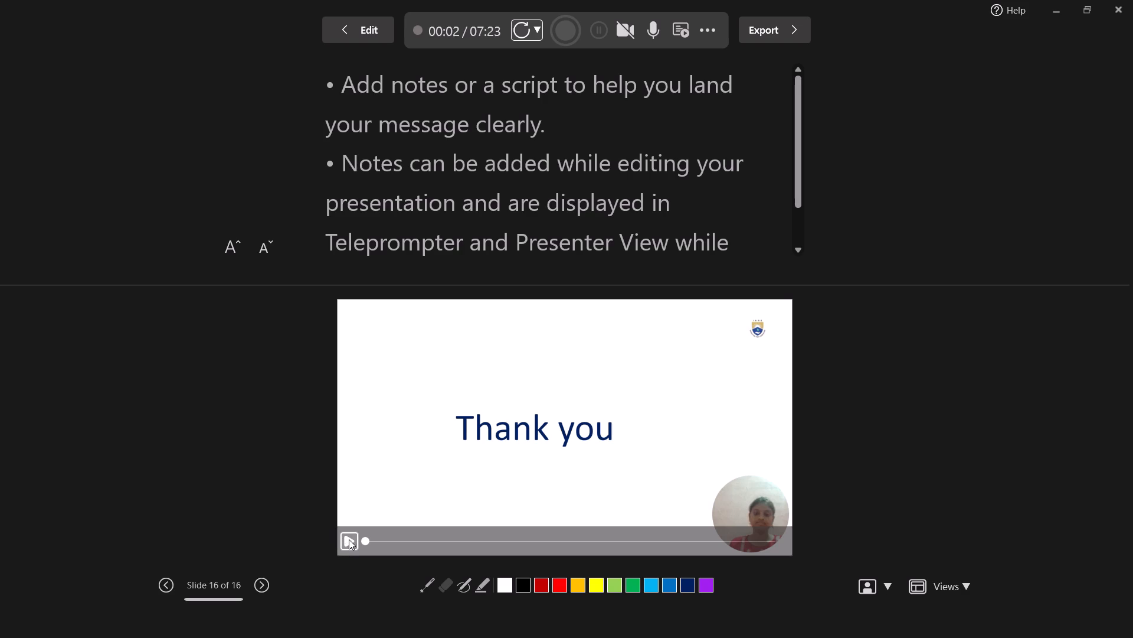
{"action": "left_click", "coordinate": [349, 539]}
{"action": "left_click", "coordinate": [349, 539]}
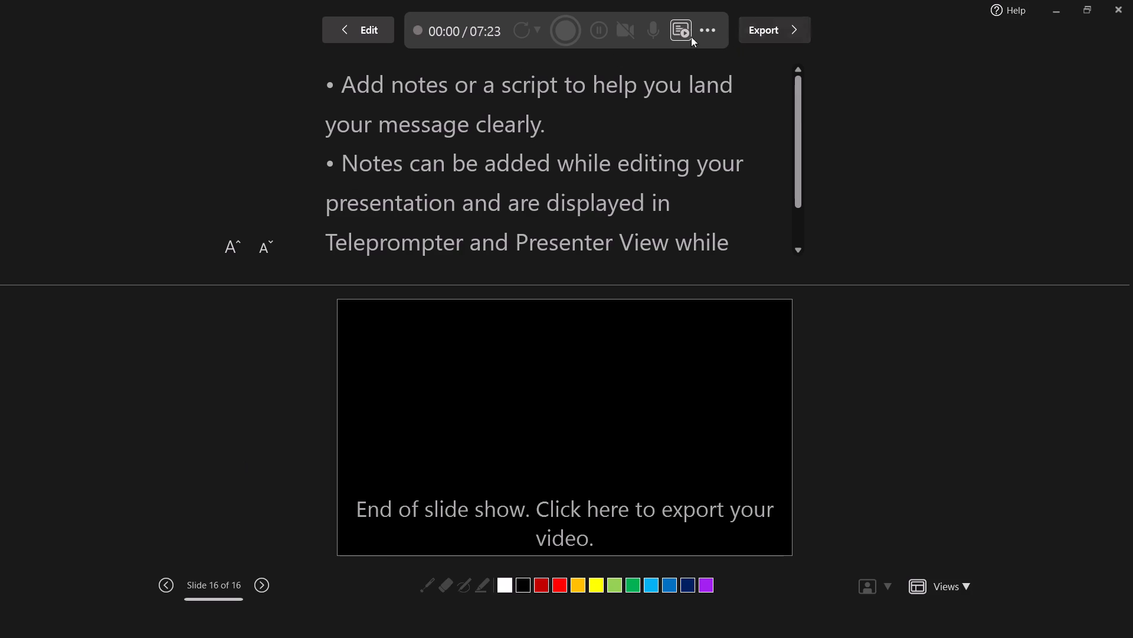
Leave the recording view from the "Thank you" slide and return to editing without exporting.
{"action": "left_click", "coordinate": [348, 18]}
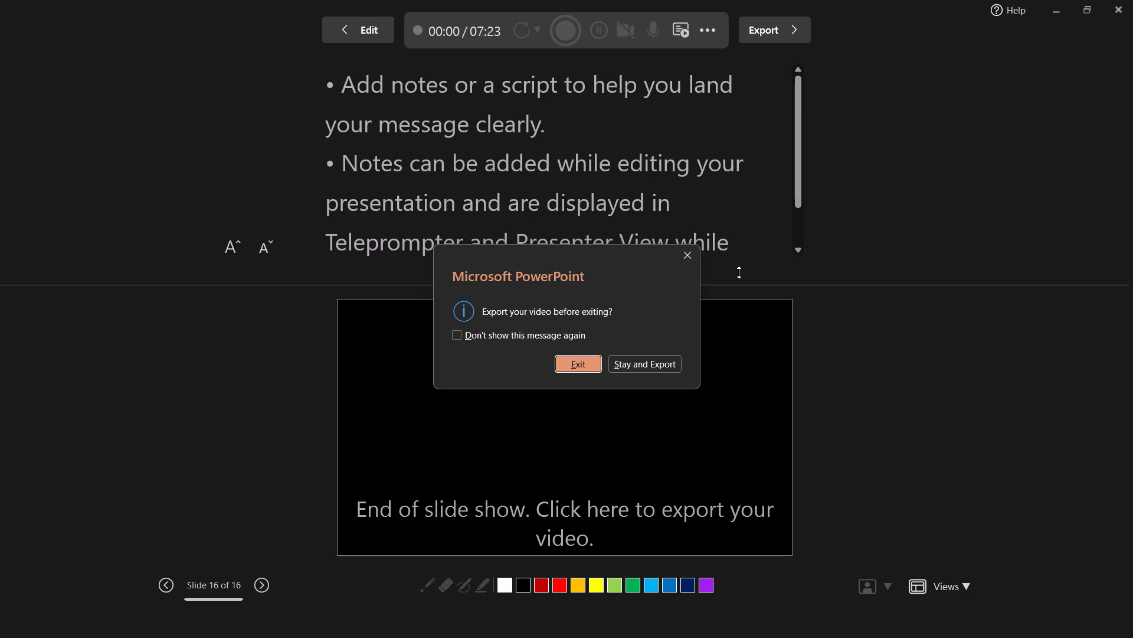
{"action": "left_click", "coordinate": [680, 250]}
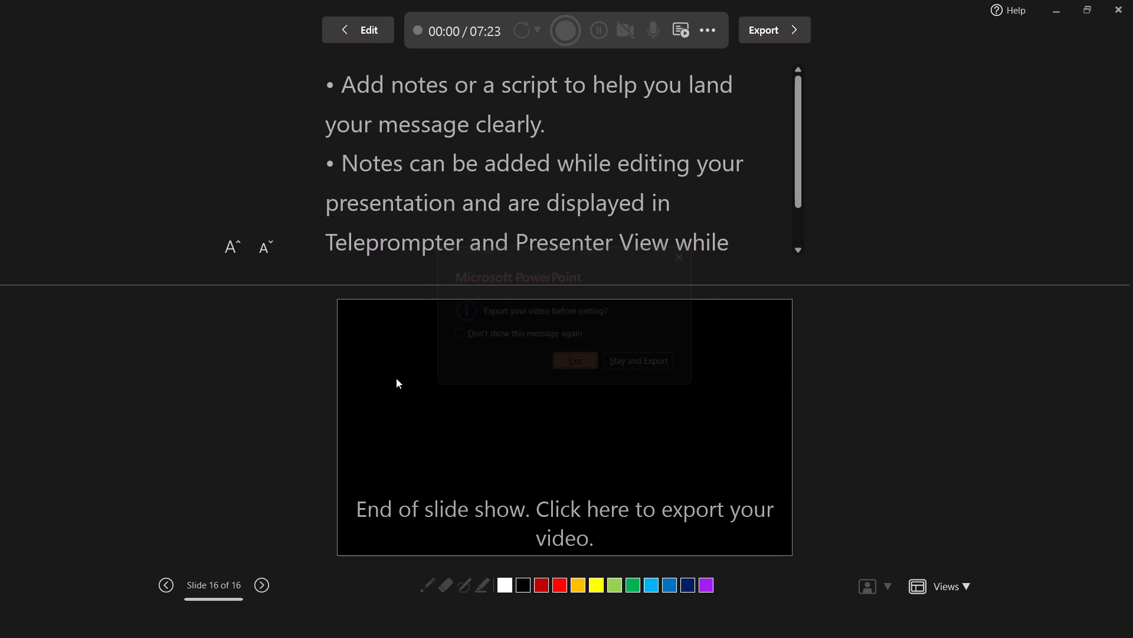
{"action": "left_click", "coordinate": [167, 585]}
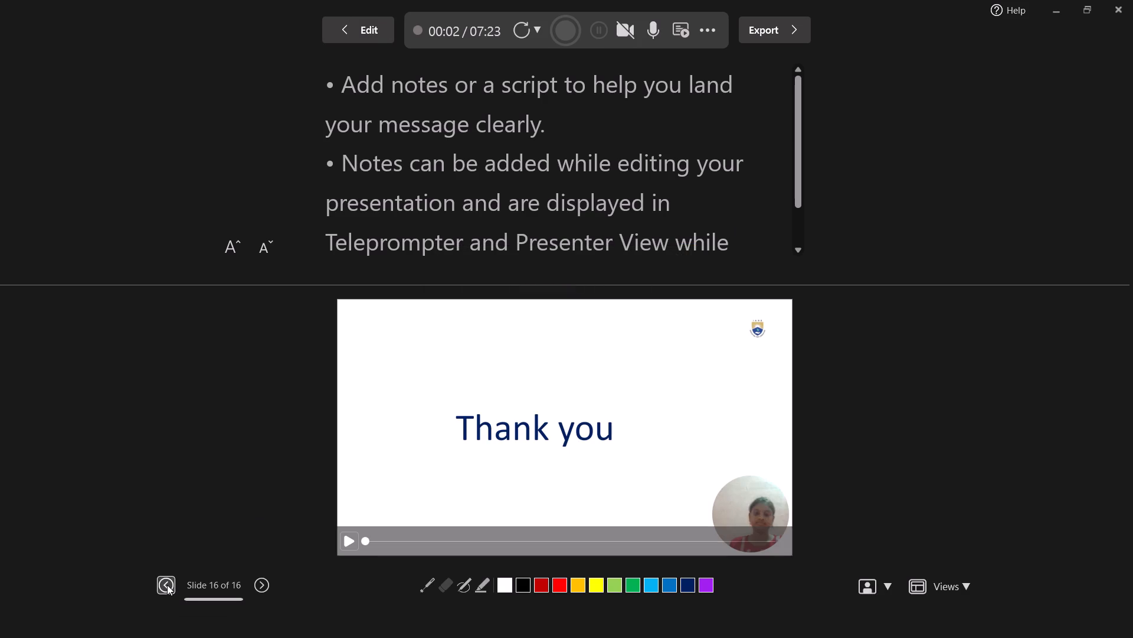
{"action": "left_click", "coordinate": [362, 23]}
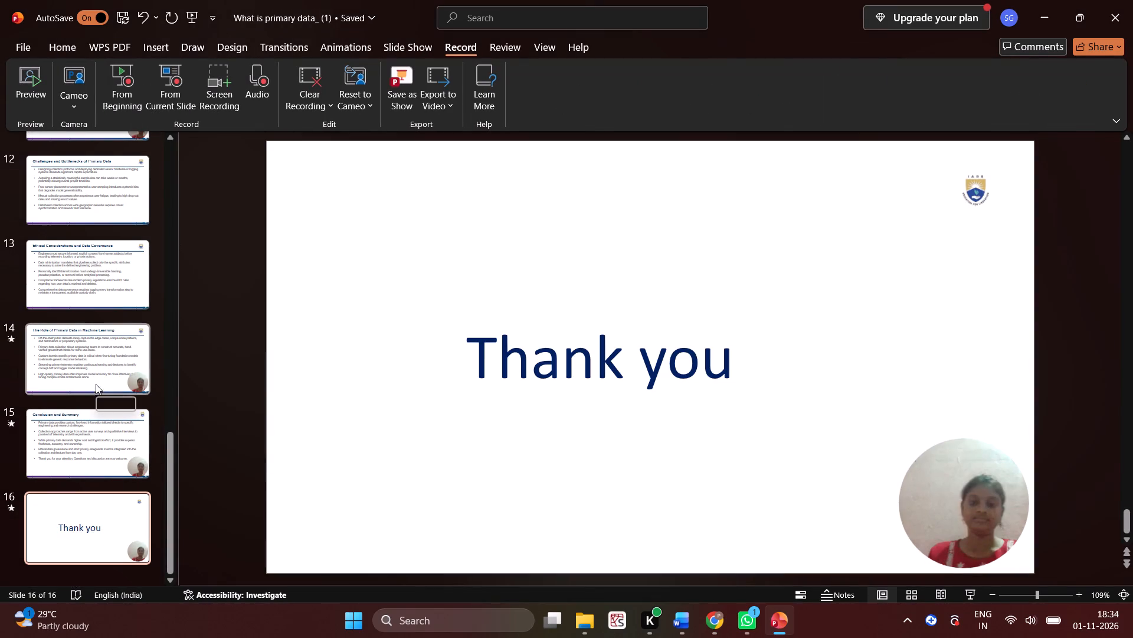
Delete the slides without camera video: Ethical Considerations and Data Governance, Challenges and Bottlenecks, Qualitative Interviews and Focus Groups, and Surveys and Questionnaires.
{"action": "left_click", "coordinate": [109, 261]}
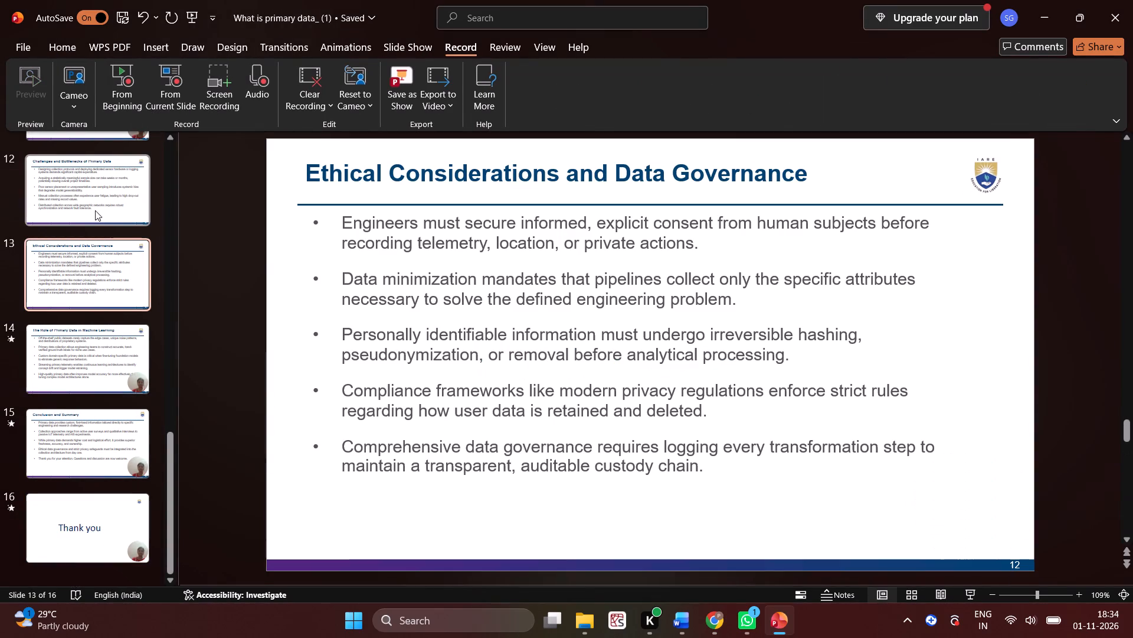
{"action": "key", "text": "Delete"}
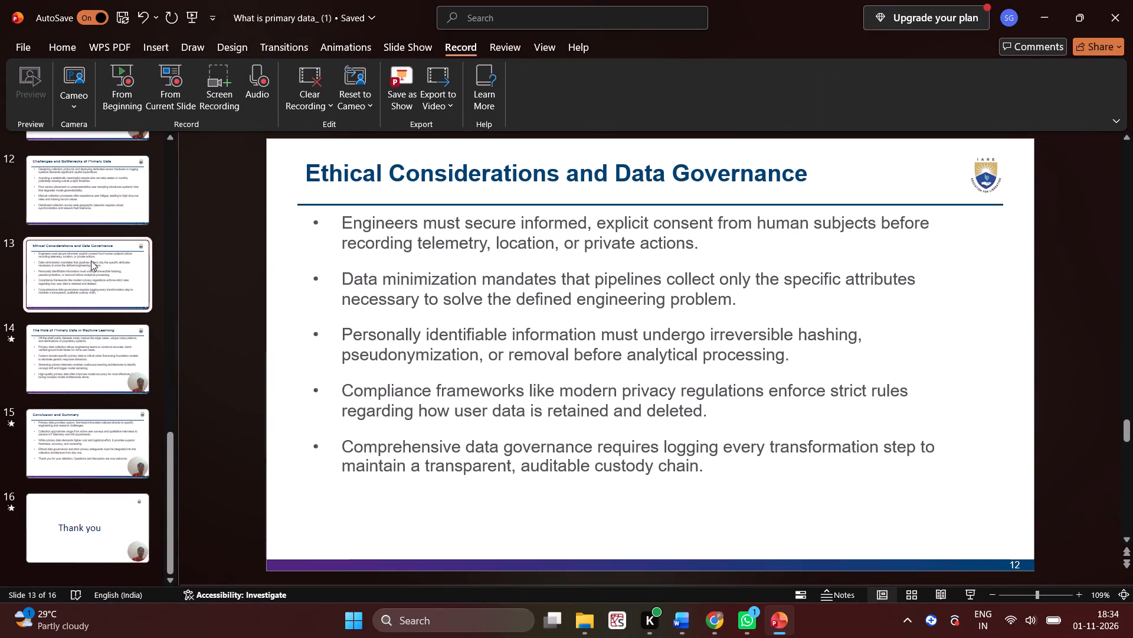
{"action": "left_click", "coordinate": [77, 420]}
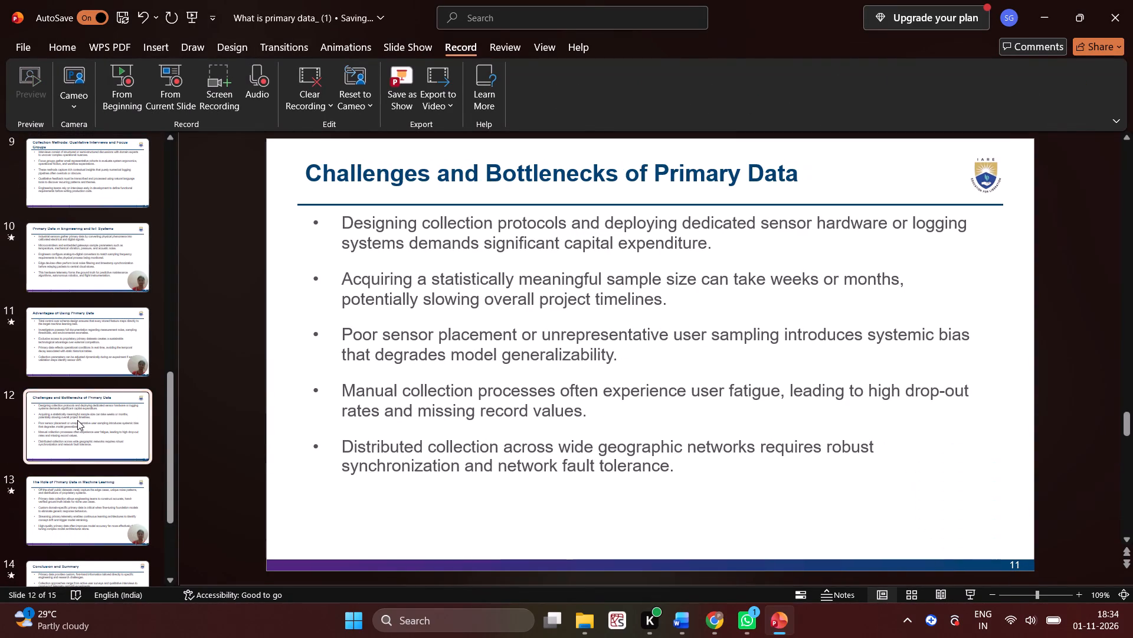
{"action": "key", "text": "Delete"}
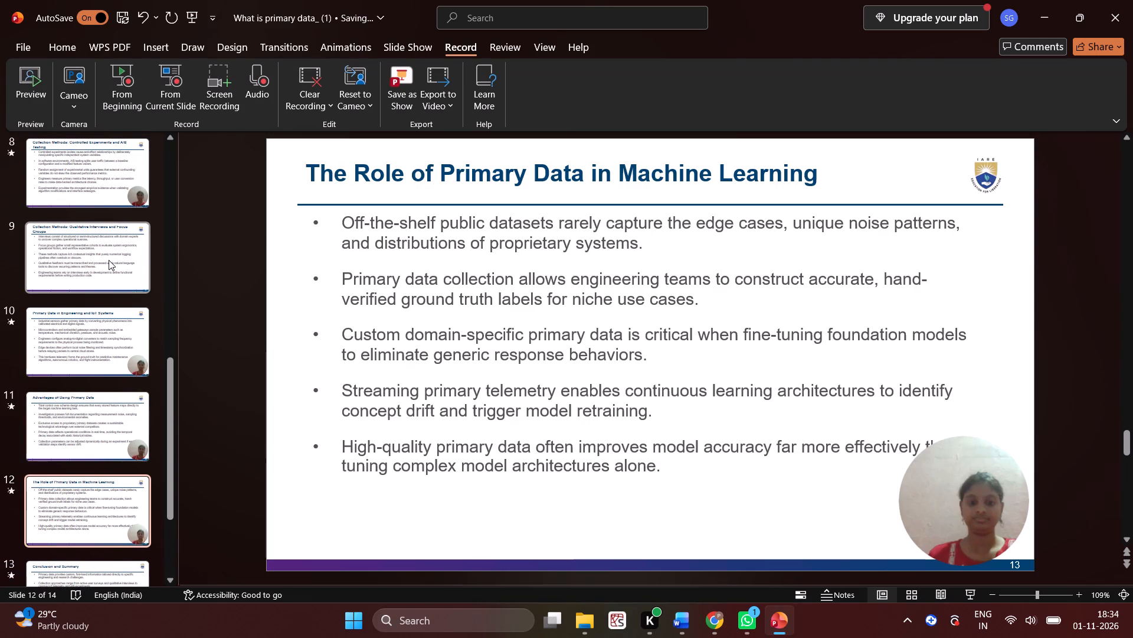
{"action": "left_click", "coordinate": [109, 260]}
{"action": "key", "text": "Delete"}
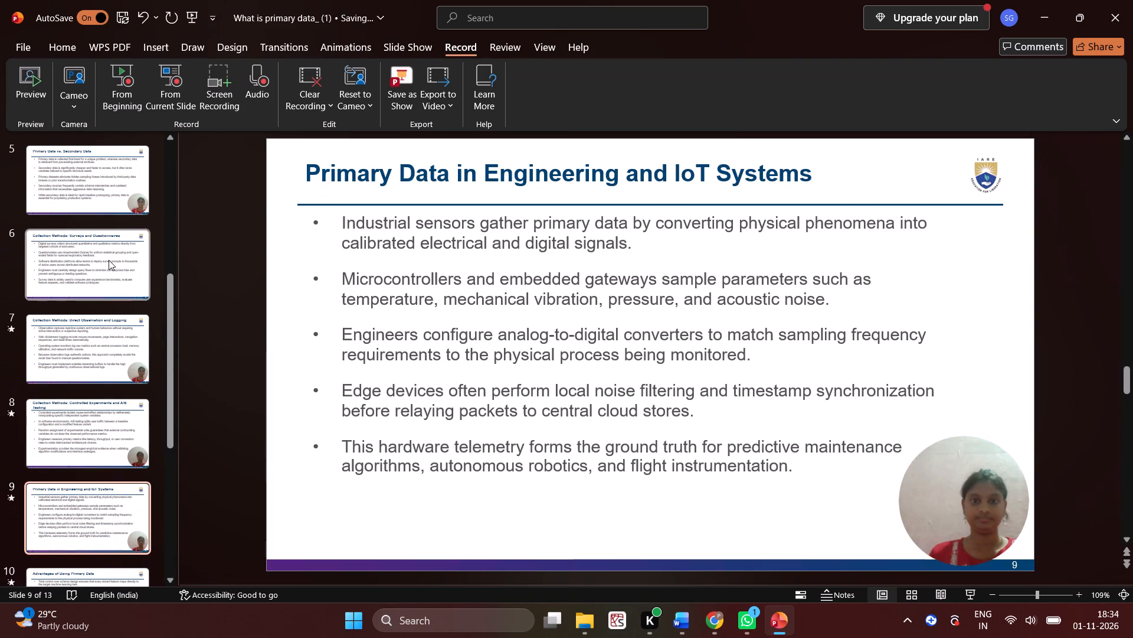
{"action": "left_click", "coordinate": [109, 260]}
{"action": "key", "text": "Delete"}
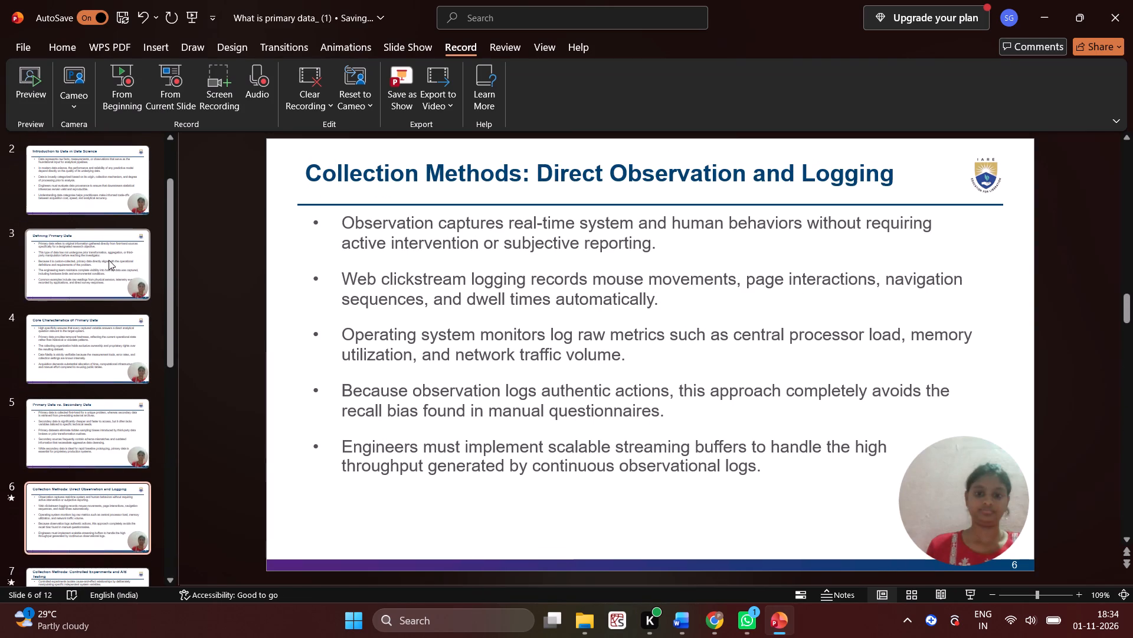
Check the remaining slides for camera videos, reopen the recording view from the first slide and go to its video export page.
{"action": "scroll", "coordinate": [109, 321], "scroll_direction": "up", "scroll_amount": 2}
{"action": "scroll", "coordinate": [109, 279], "scroll_direction": "down", "scroll_amount": 12}
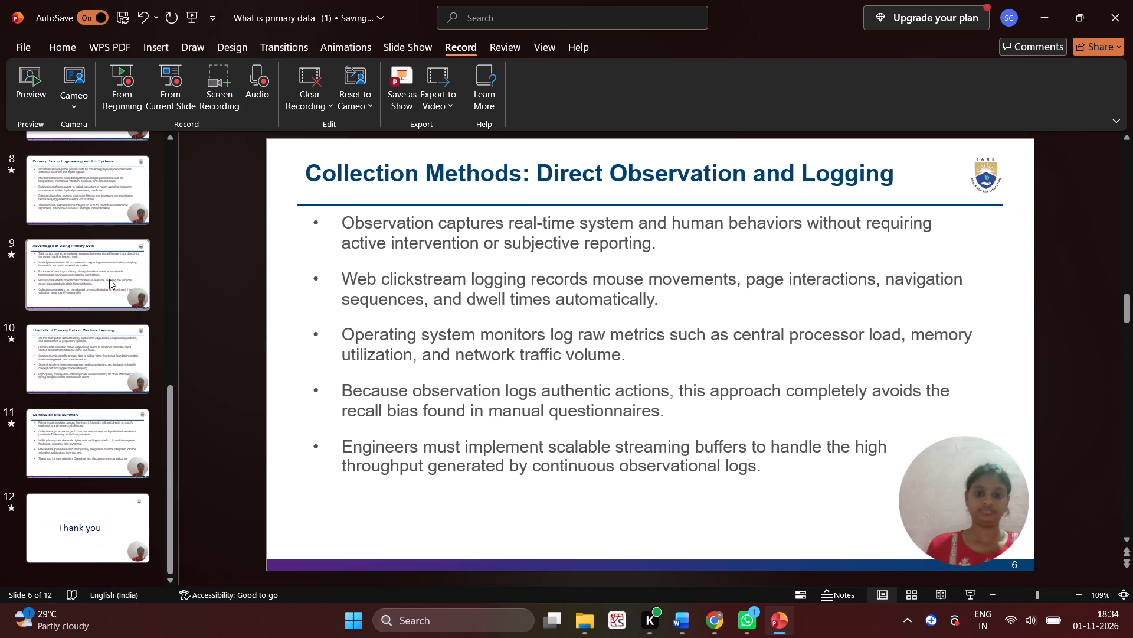
{"action": "scroll", "coordinate": [109, 279], "scroll_direction": "down", "scroll_amount": 3}
{"action": "scroll", "coordinate": [109, 279], "scroll_direction": "up", "scroll_amount": 15}
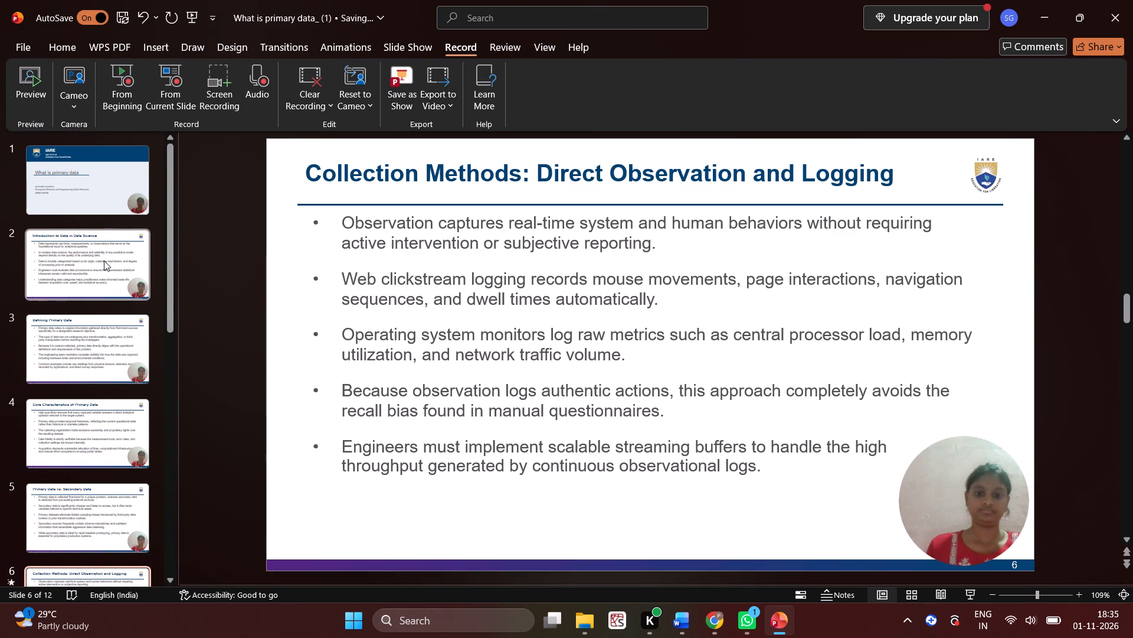
{"action": "scroll", "coordinate": [104, 261], "scroll_direction": "down", "scroll_amount": 14}
{"action": "left_click", "coordinate": [106, 94]}
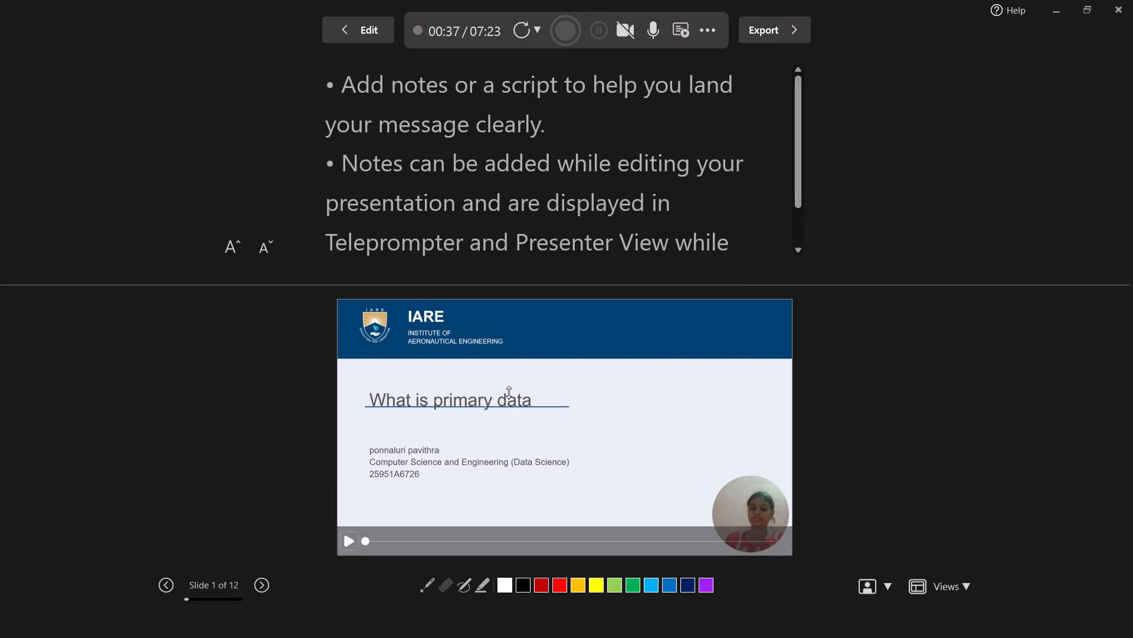
{"action": "left_click", "coordinate": [767, 38]}
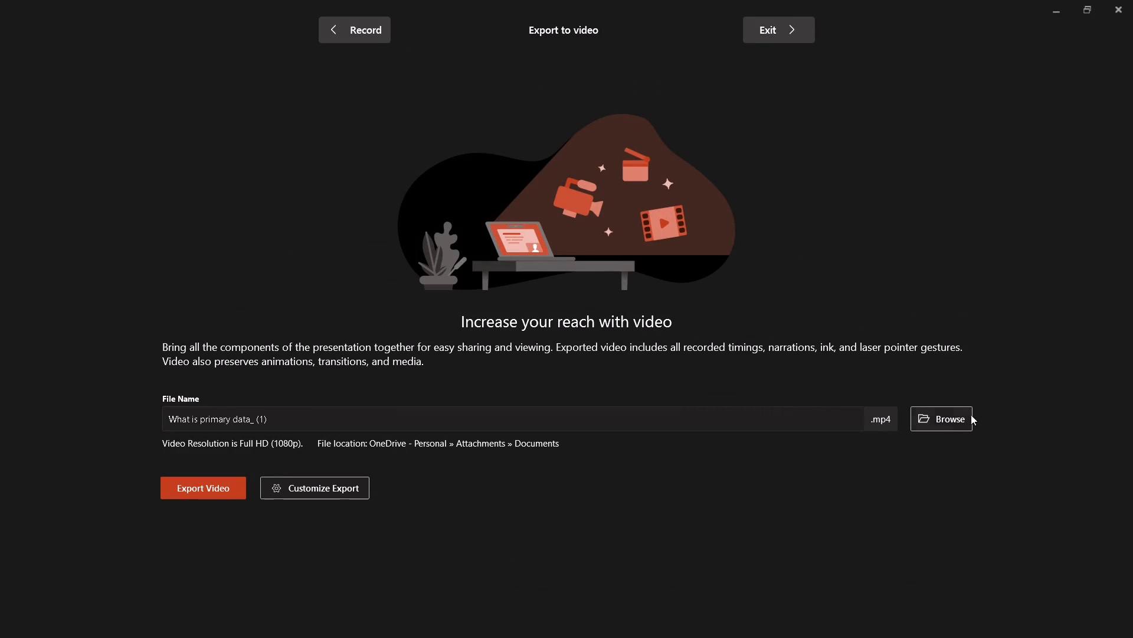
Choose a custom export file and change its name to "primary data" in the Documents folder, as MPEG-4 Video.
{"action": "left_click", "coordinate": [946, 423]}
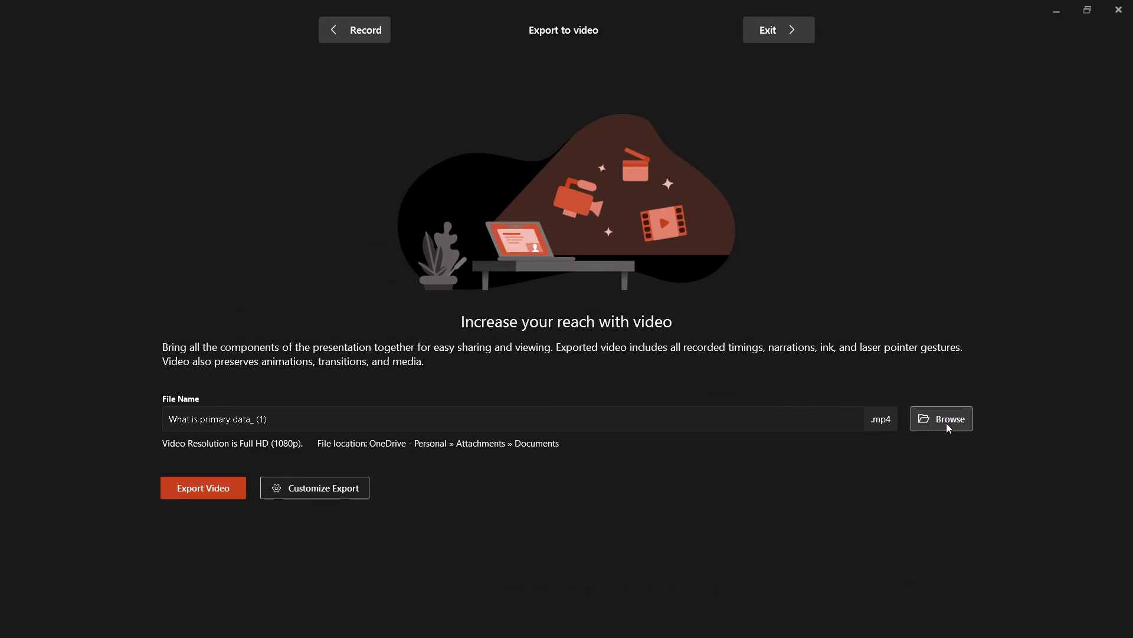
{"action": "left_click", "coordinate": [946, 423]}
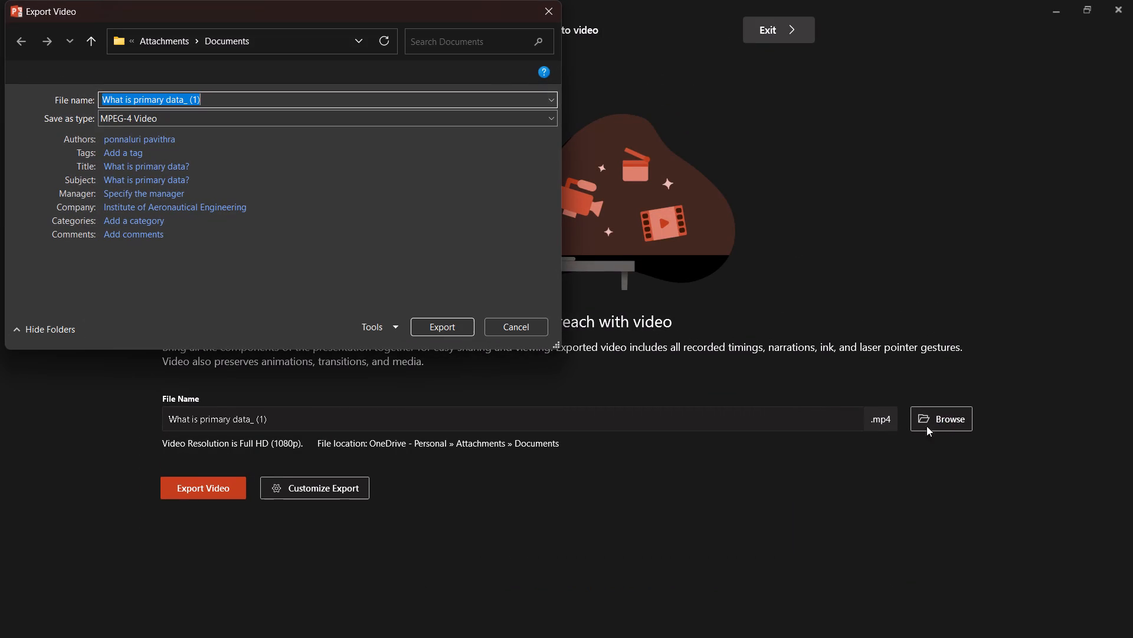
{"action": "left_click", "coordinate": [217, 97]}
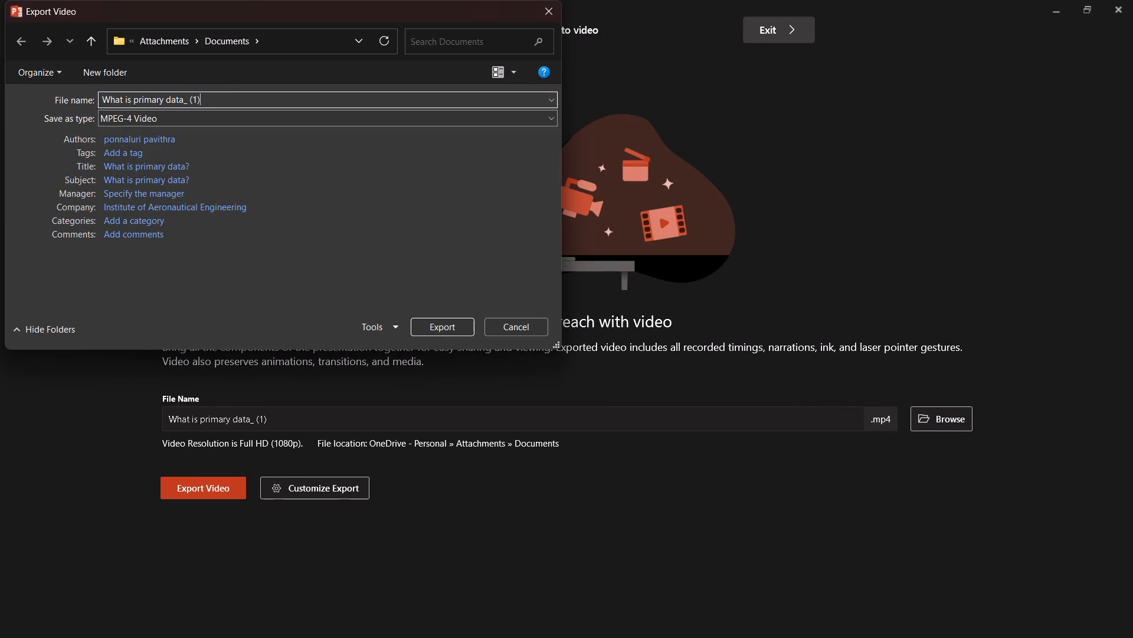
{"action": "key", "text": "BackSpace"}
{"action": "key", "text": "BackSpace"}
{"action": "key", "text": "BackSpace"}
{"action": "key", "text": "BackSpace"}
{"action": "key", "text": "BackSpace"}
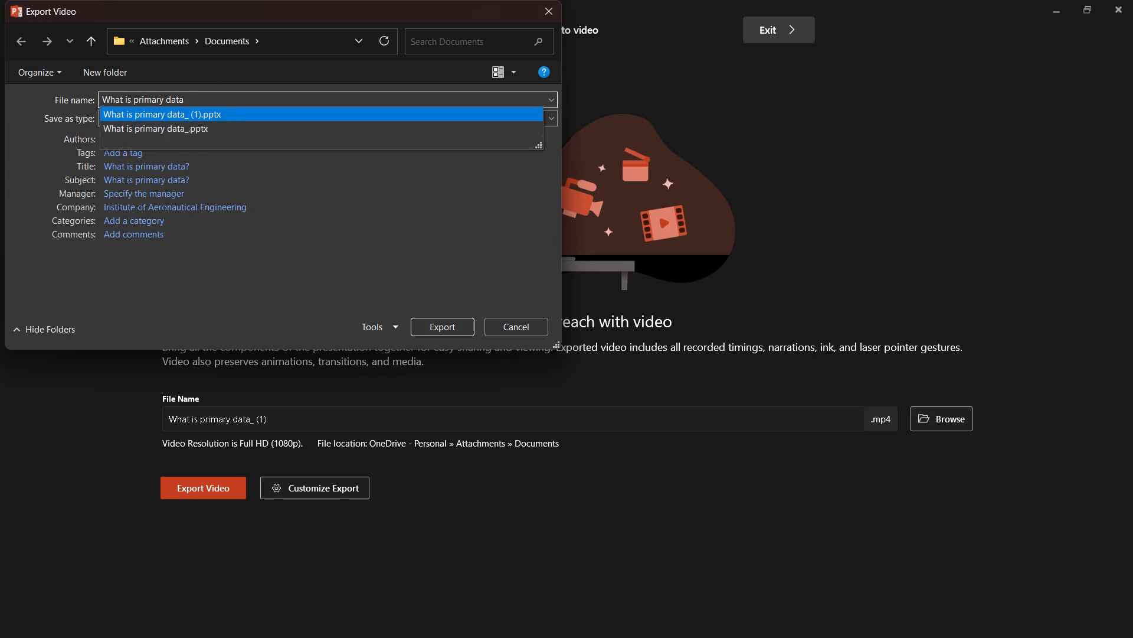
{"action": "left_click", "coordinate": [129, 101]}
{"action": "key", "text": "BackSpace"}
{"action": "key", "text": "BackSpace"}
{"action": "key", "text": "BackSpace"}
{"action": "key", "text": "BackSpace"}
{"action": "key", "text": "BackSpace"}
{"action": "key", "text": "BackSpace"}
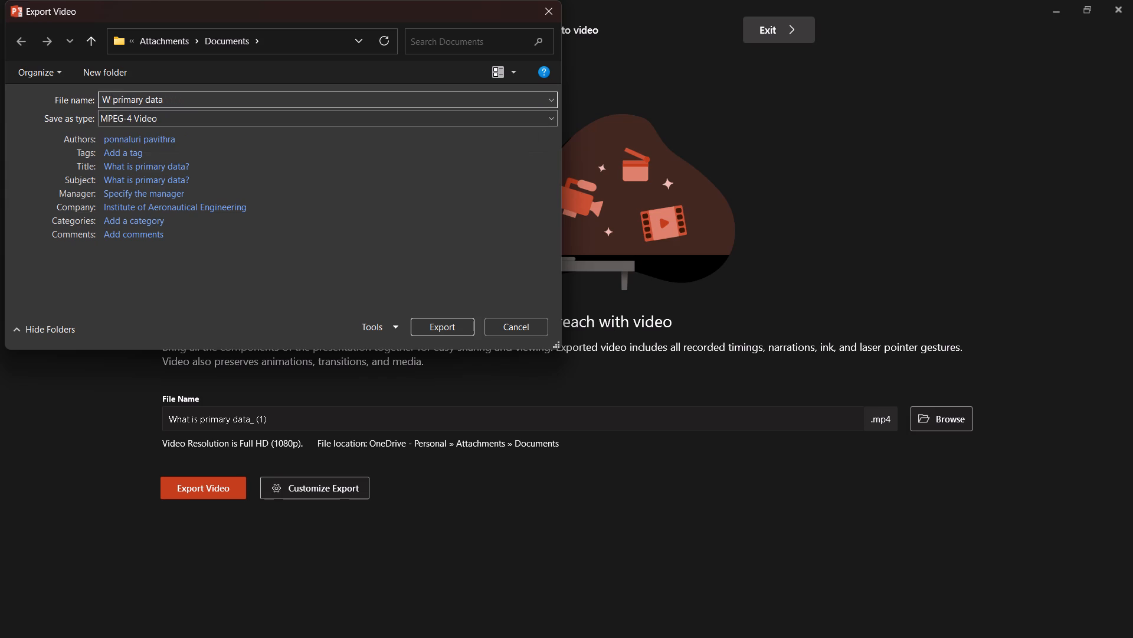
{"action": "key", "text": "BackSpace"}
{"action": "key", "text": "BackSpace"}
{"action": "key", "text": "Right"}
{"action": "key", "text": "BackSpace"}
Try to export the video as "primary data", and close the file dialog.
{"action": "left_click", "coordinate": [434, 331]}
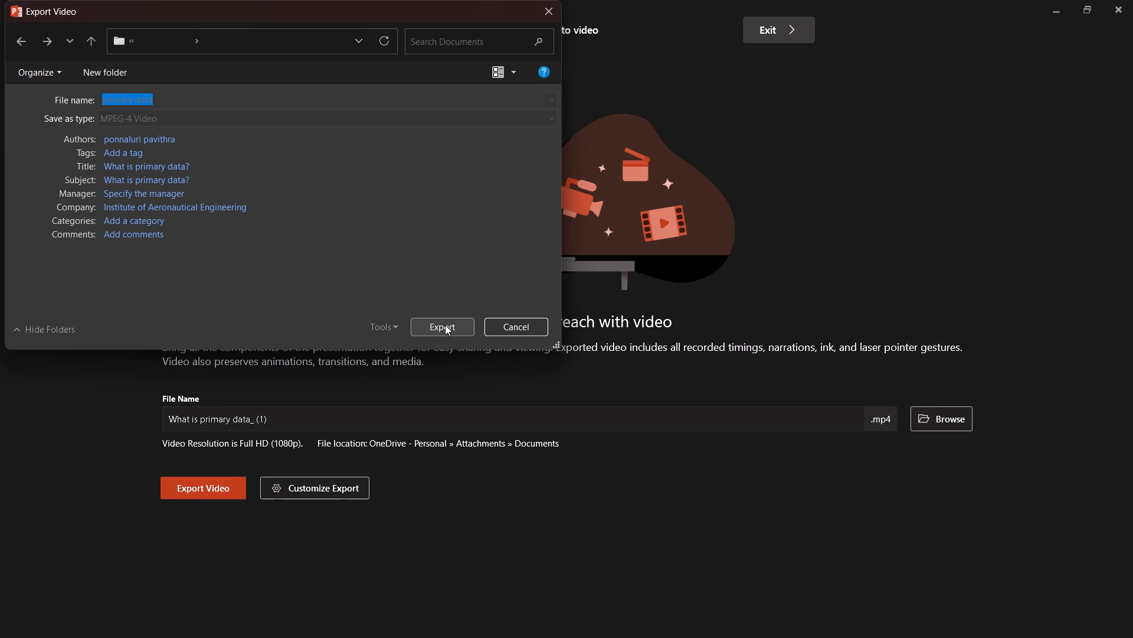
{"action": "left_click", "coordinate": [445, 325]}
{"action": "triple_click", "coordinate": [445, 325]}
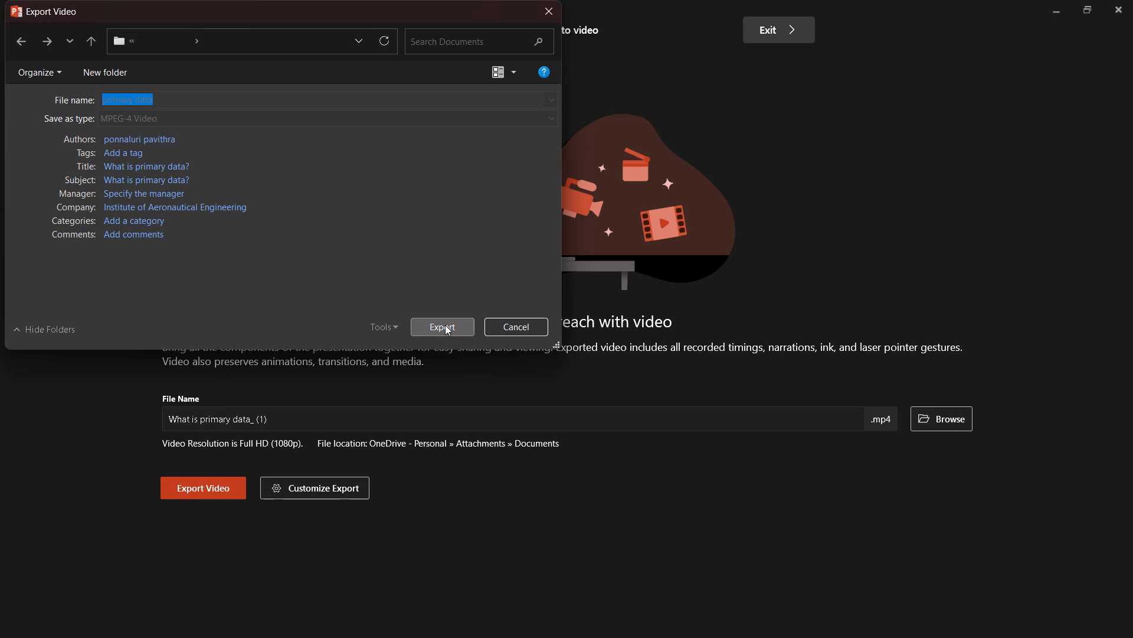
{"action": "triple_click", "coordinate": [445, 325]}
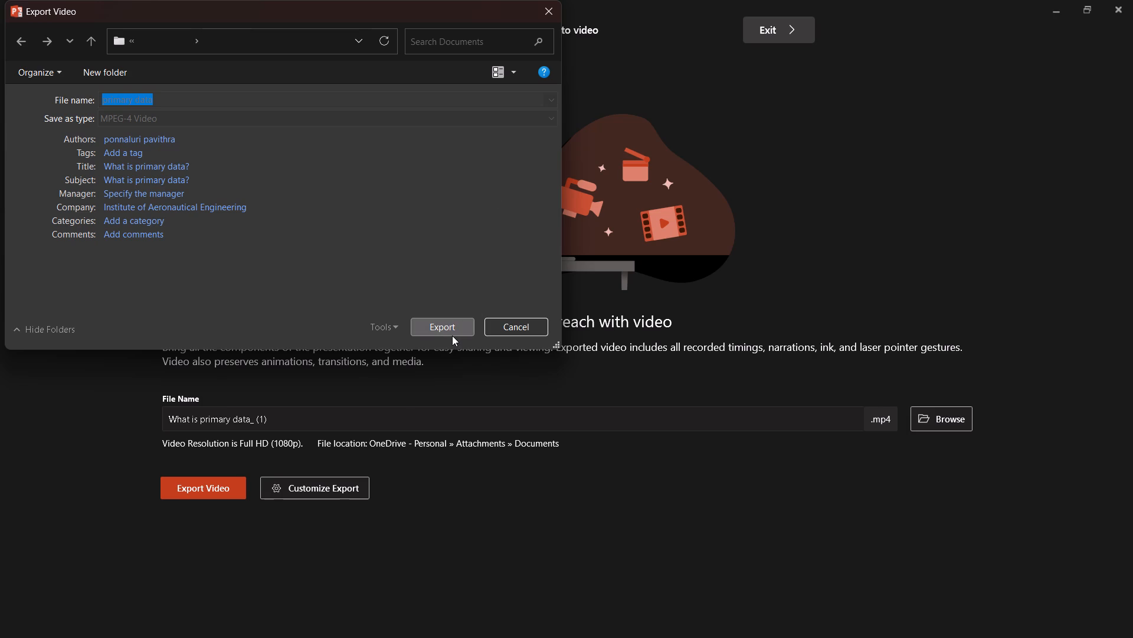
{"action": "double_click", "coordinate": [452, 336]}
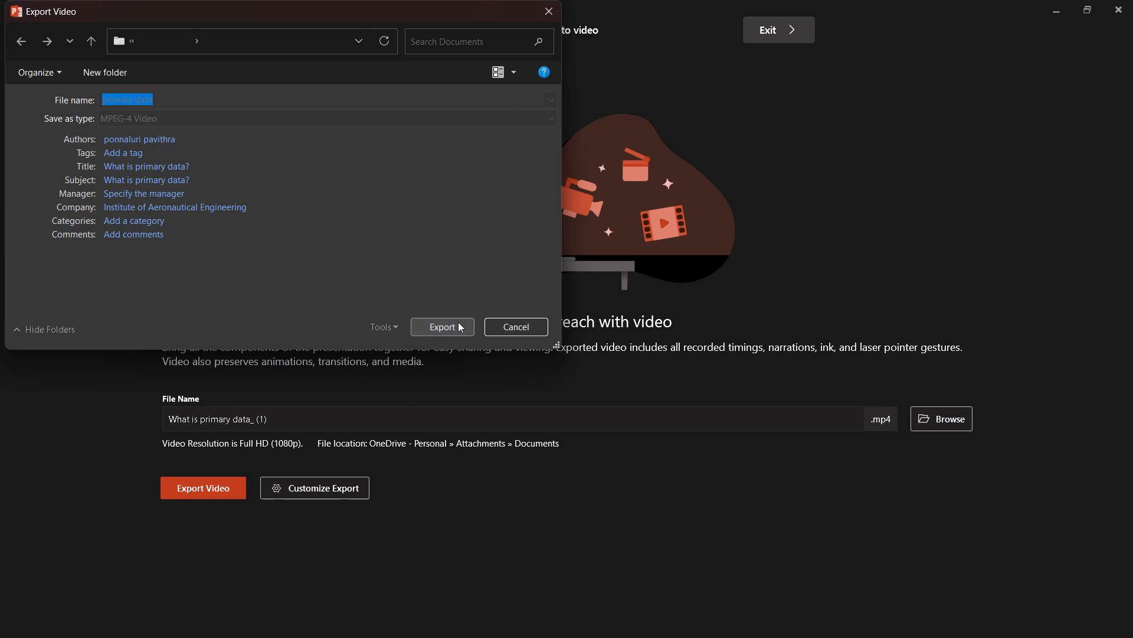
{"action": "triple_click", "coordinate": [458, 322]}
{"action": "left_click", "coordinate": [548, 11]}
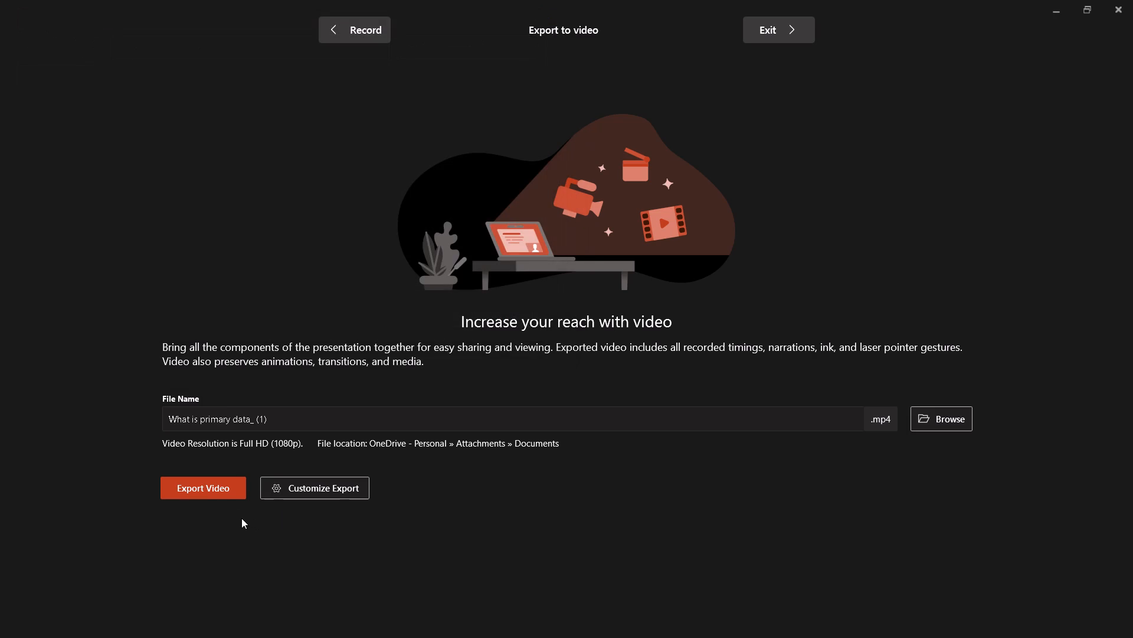
Export the presentation as an MP4 video with the default file name, location and Full HD resolution.
{"action": "left_click", "coordinate": [220, 490]}
{"action": "scroll", "coordinate": [358, 555], "scroll_direction": "down", "scroll_amount": 2}
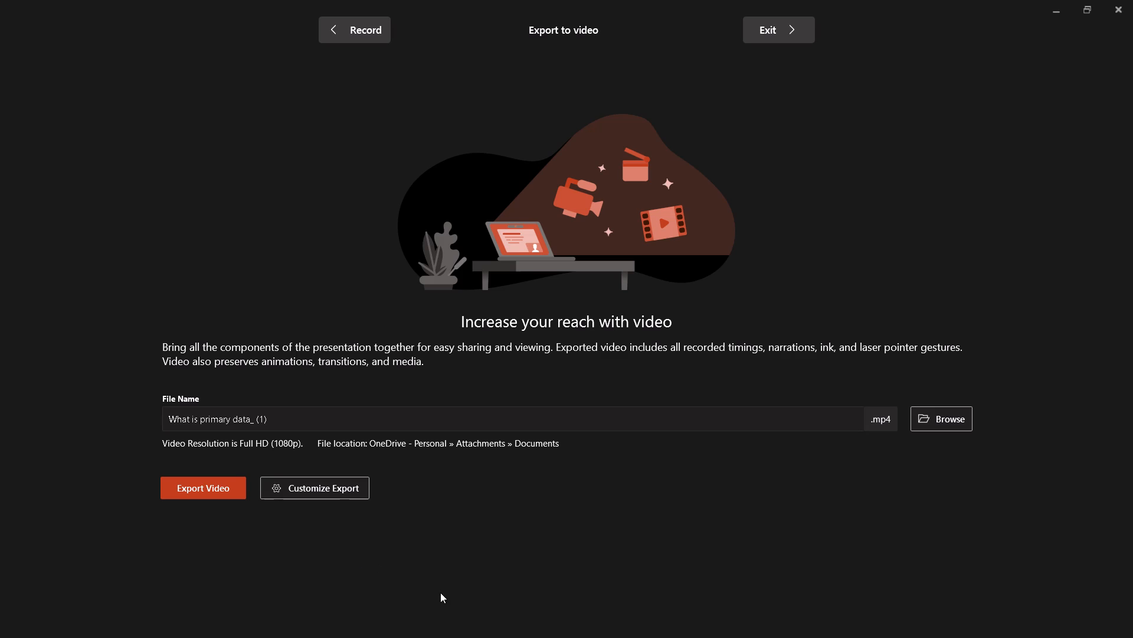
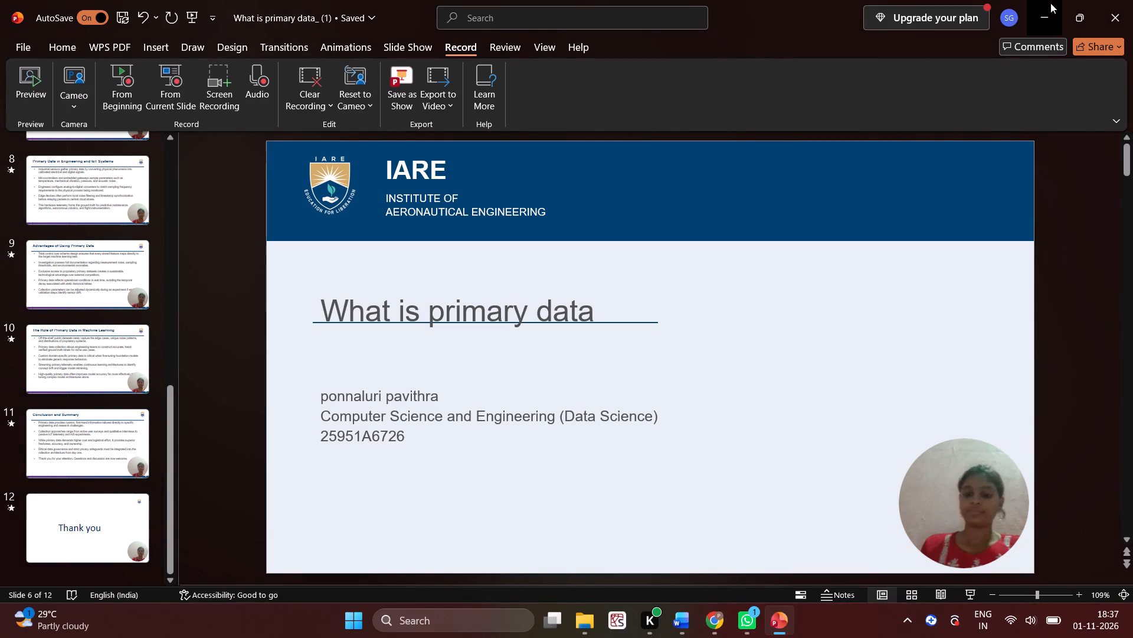
Check the Downloads folder and the recent files in File Explorer for the exported video.
{"action": "scroll", "coordinate": [517, 313], "scroll_direction": "up", "scroll_amount": 3}
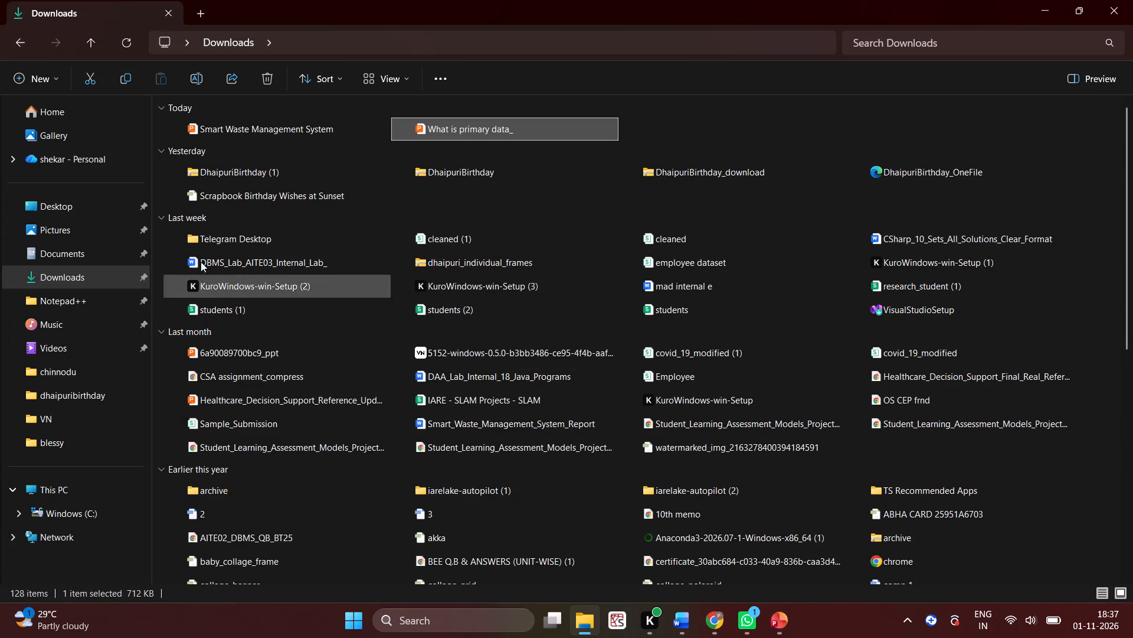
{"action": "left_click", "coordinate": [111, 112]}
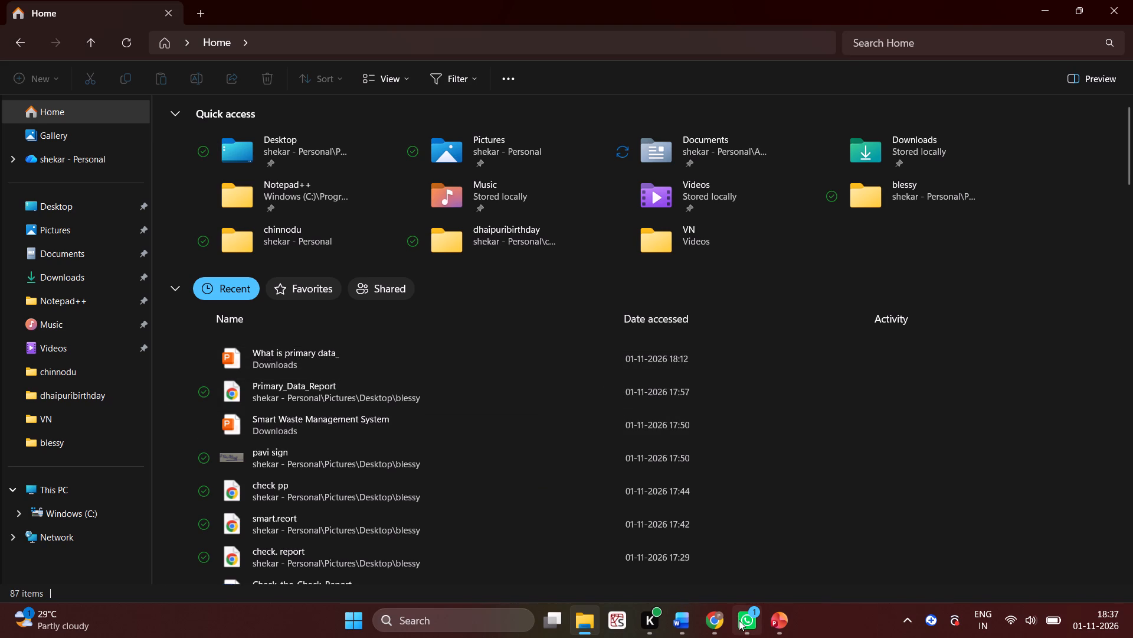
Switch back to PowerPoint, reopen the recording view from the first slide and go to its video export page.
{"action": "left_click", "coordinate": [783, 555]}
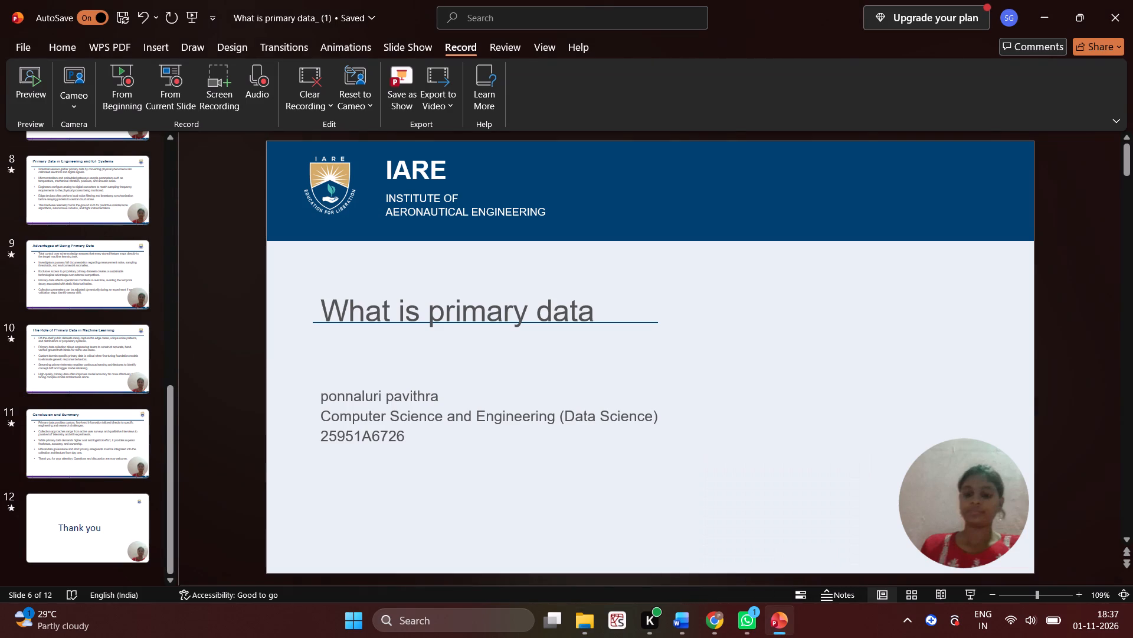
{"action": "left_click", "coordinate": [437, 82]}
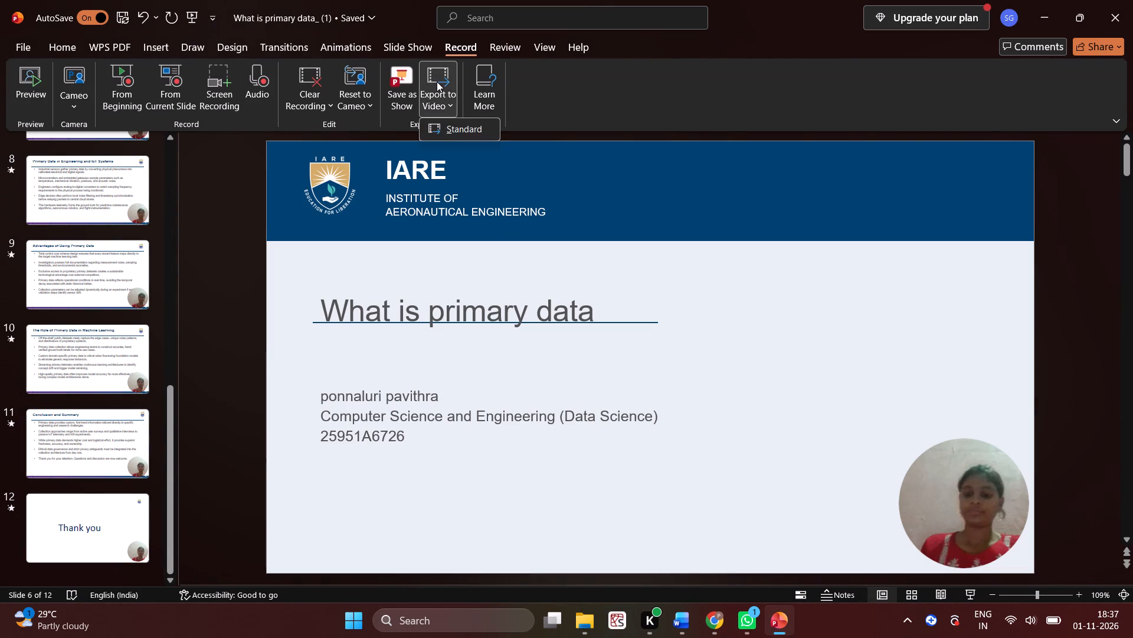
{"action": "left_click", "coordinate": [437, 83]}
{"action": "left_click", "coordinate": [121, 77]}
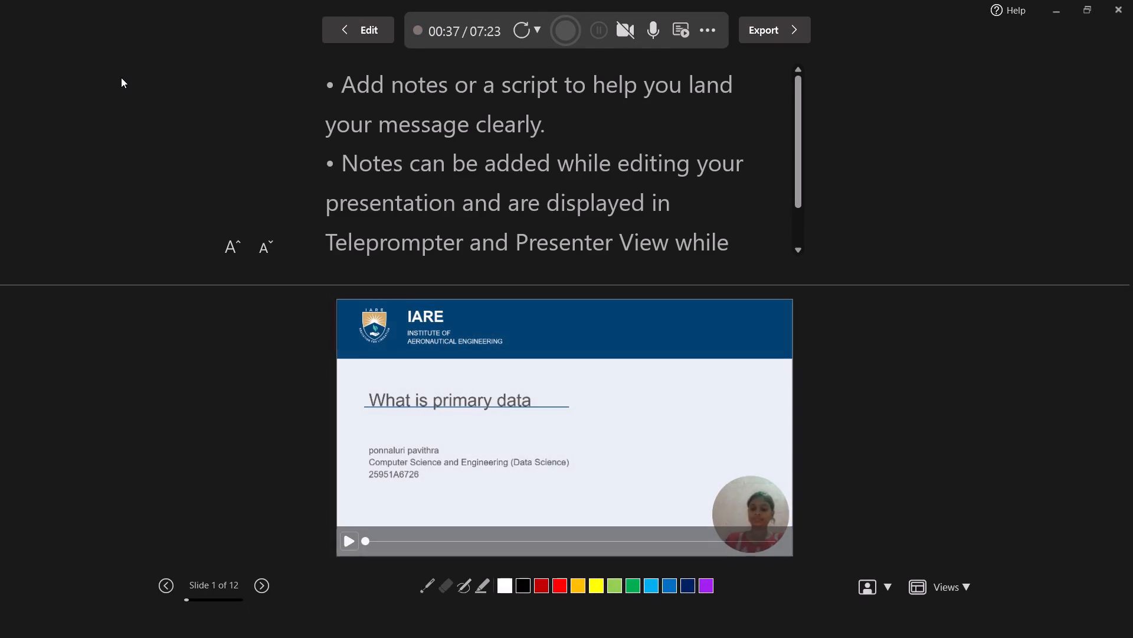
{"action": "left_click", "coordinate": [783, 30]}
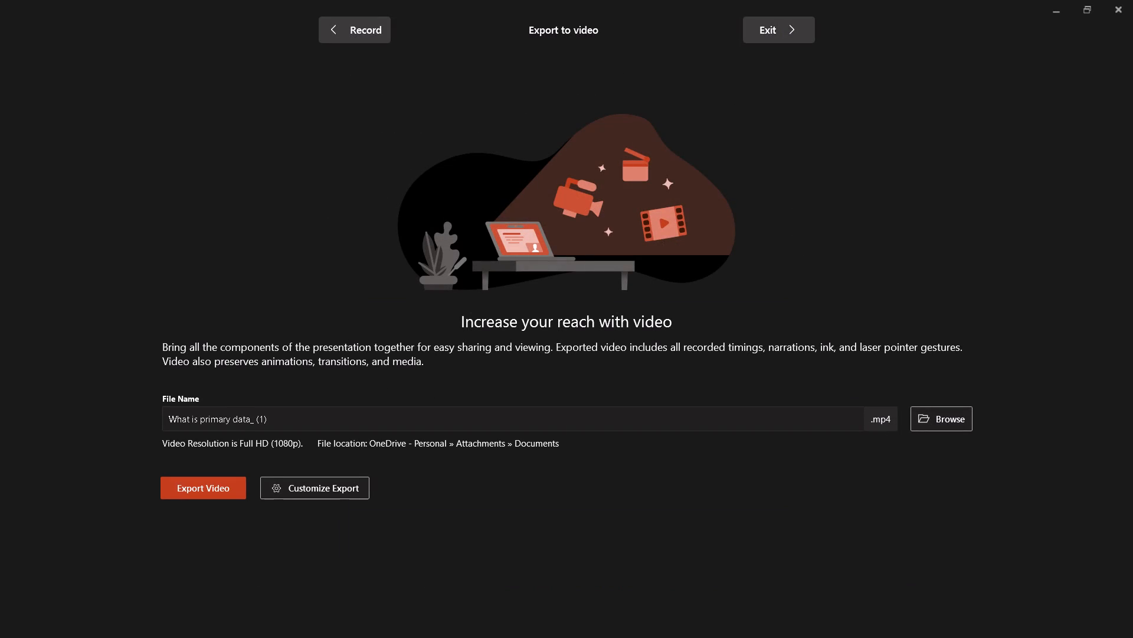
Choose a custom export file named "primary data" in the Documents folder, as MPEG-4 Video, and confirm it.
{"action": "left_click", "coordinate": [943, 419]}
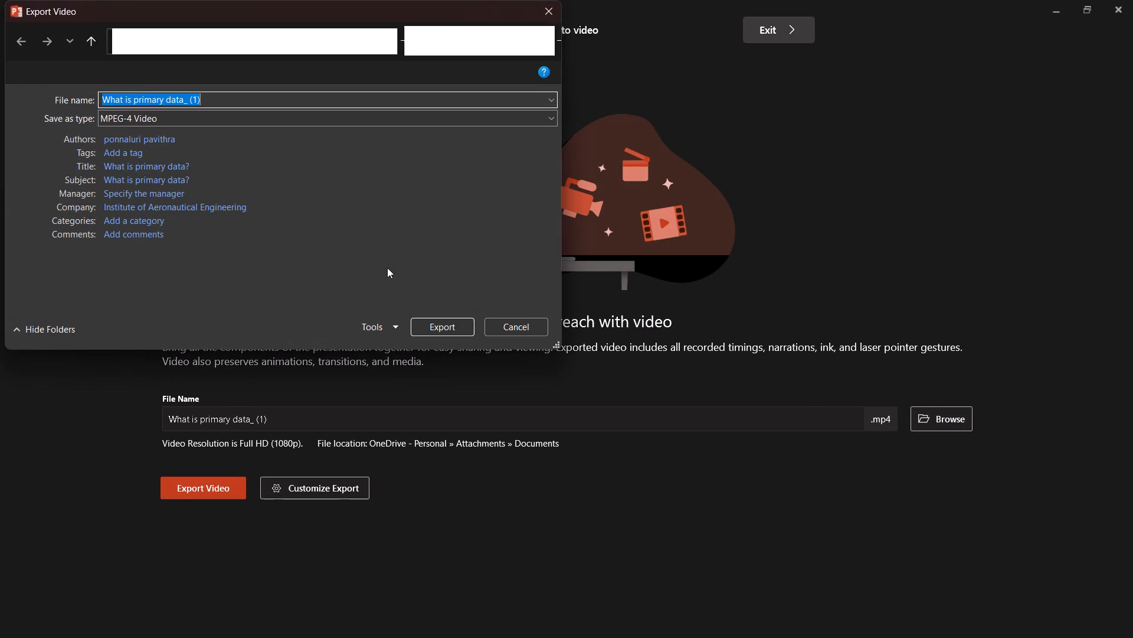
{"action": "left_click", "coordinate": [209, 98]}
{"action": "key", "text": "BackSpace"}
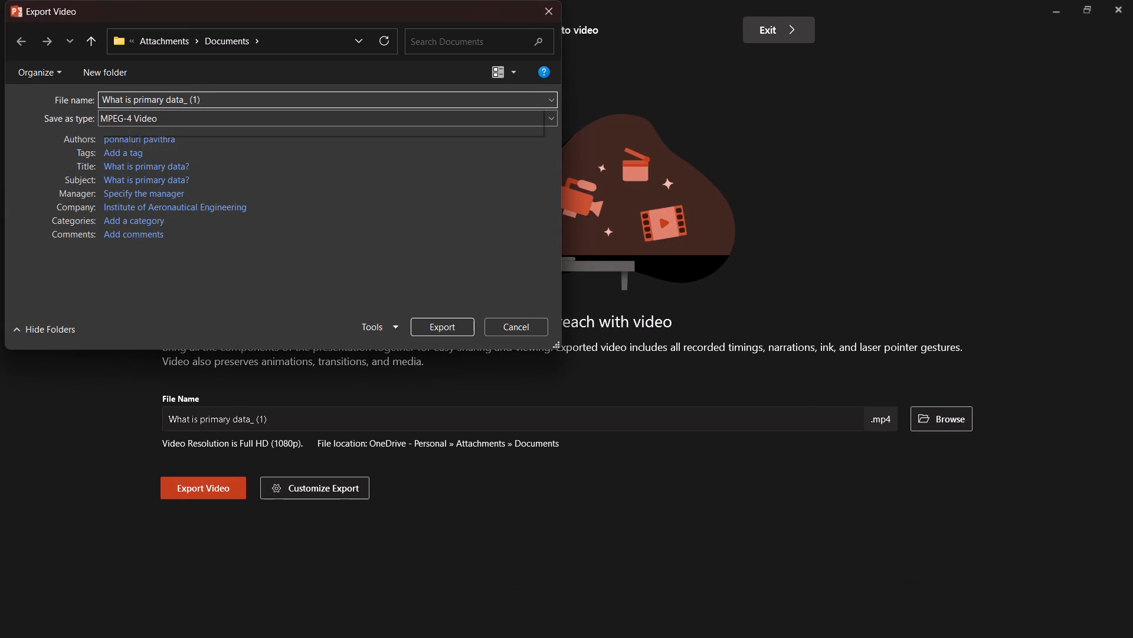
{"action": "key", "text": "BackSpace"}
{"action": "key", "text": "BackSpace"}
{"action": "key", "text": "BackSpace"}
{"action": "key", "text": "BackSpace"}
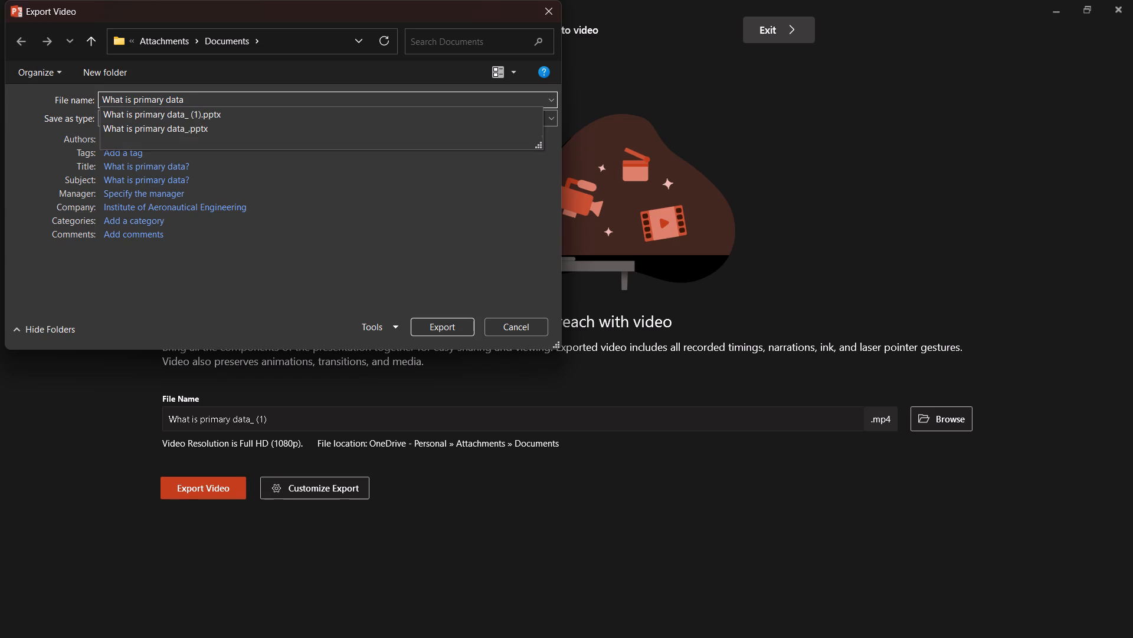
{"action": "left_click", "coordinate": [128, 102]}
{"action": "key", "text": "Right"}
{"action": "key", "text": "Right"}
{"action": "key", "text": "BackSpace"}
{"action": "key", "text": "BackSpace"}
{"action": "key", "text": "BackSpace"}
{"action": "key", "text": "BackSpace"}
{"action": "key", "text": "BackSpace"}
{"action": "key", "text": "BackSpace"}
{"action": "key", "text": "BackSpace"}
{"action": "key", "text": "BackSpace"}
{"action": "key", "text": "BackSpace"}
{"action": "key", "text": "BackSpace"}
{"action": "key", "text": "BackSpace"}
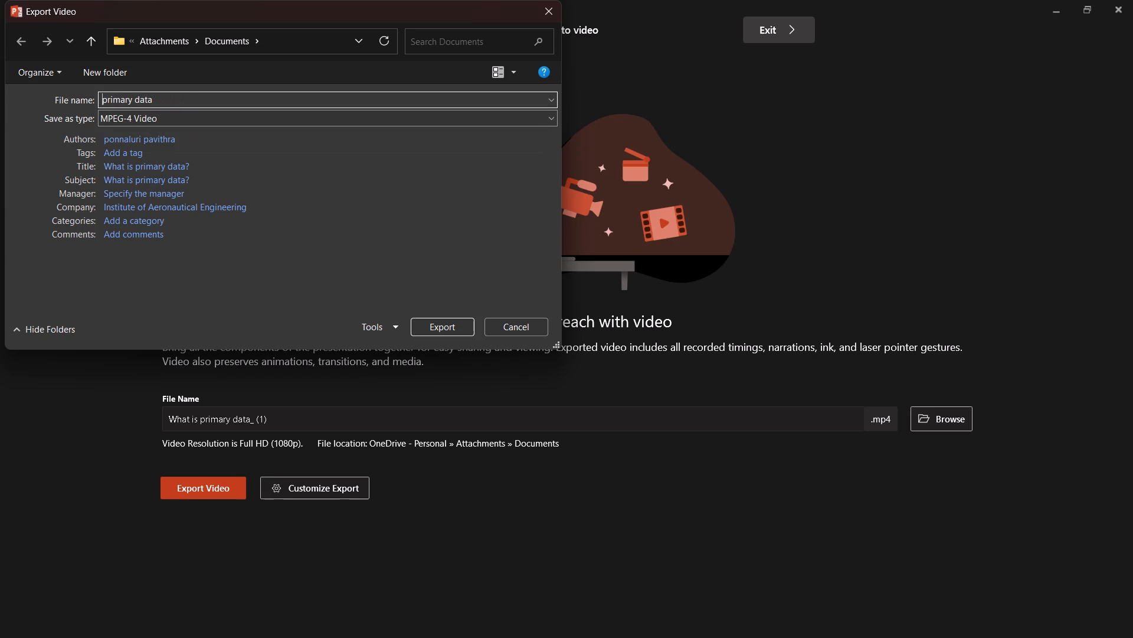
{"action": "left_click", "coordinate": [446, 324]}
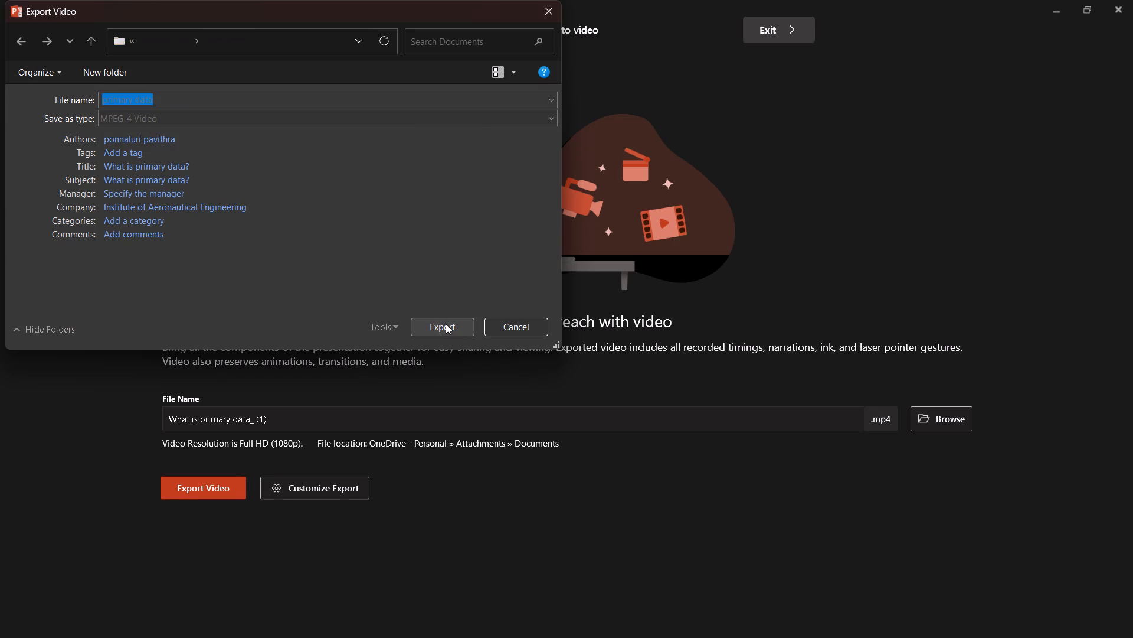
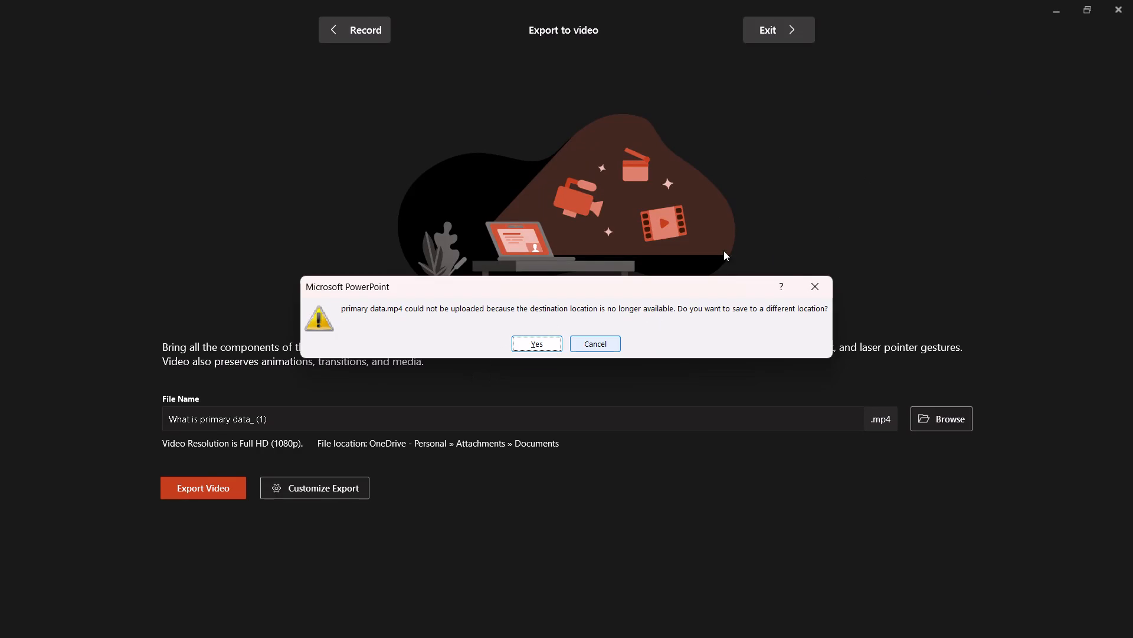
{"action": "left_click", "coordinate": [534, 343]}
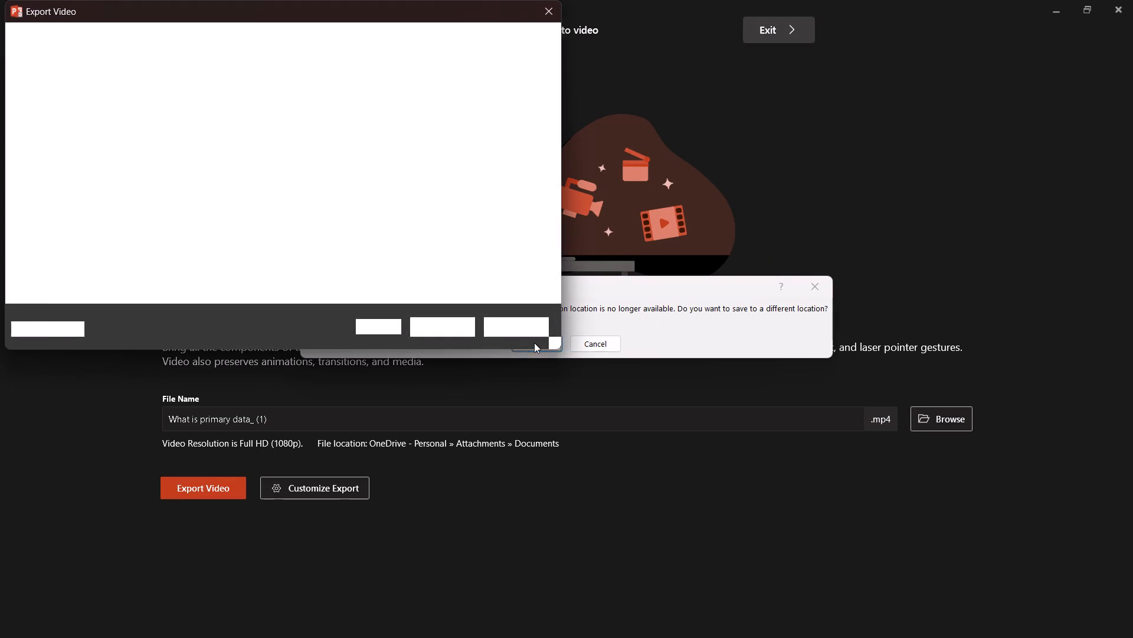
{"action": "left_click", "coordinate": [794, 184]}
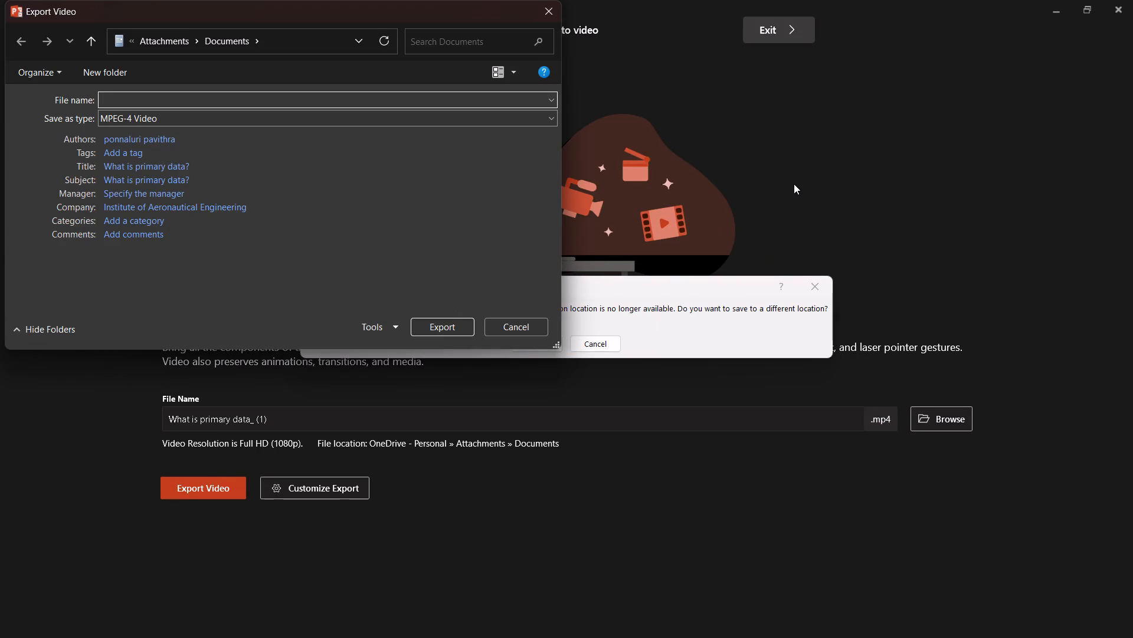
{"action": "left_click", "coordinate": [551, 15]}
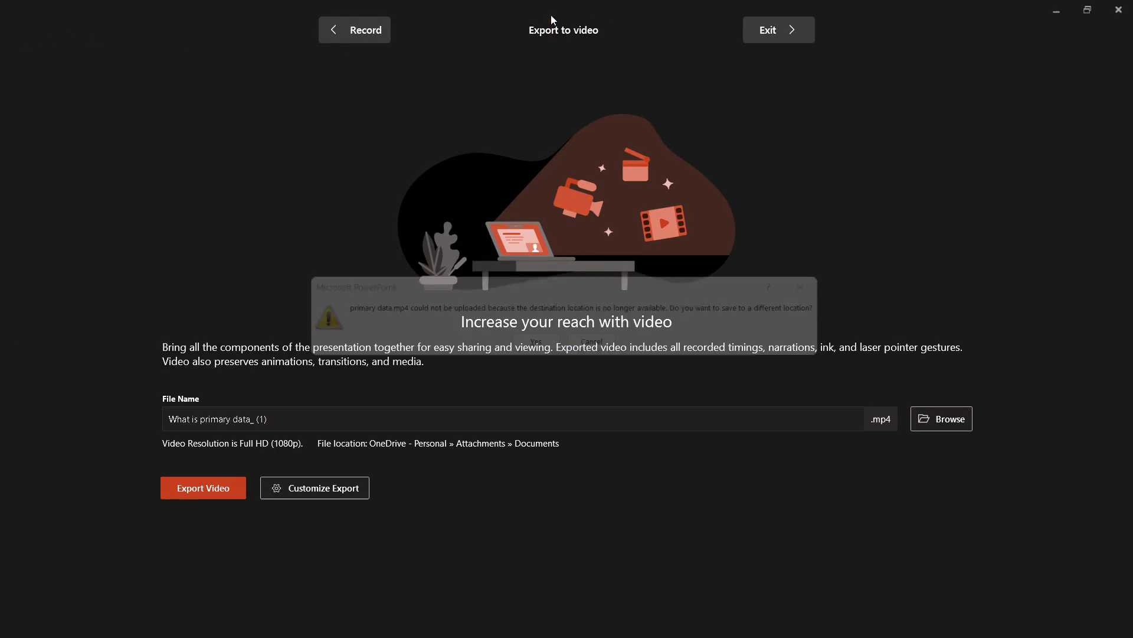
Leave the export page, switch to File Explorer and refresh its Home view to check for the exported video.
{"action": "left_click", "coordinate": [1055, 13]}
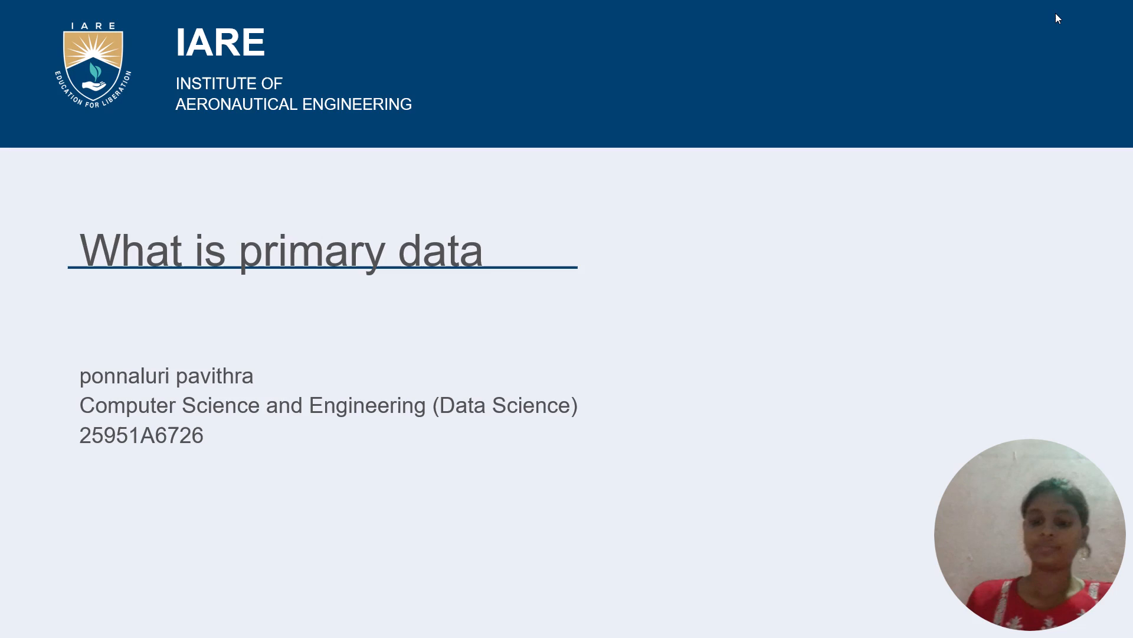
{"action": "scroll", "coordinate": [1055, 13], "scroll_direction": "down", "scroll_amount": 1, "text": "ctrl"}
{"action": "scroll", "coordinate": [1055, 13], "scroll_direction": "down", "scroll_amount": 1}
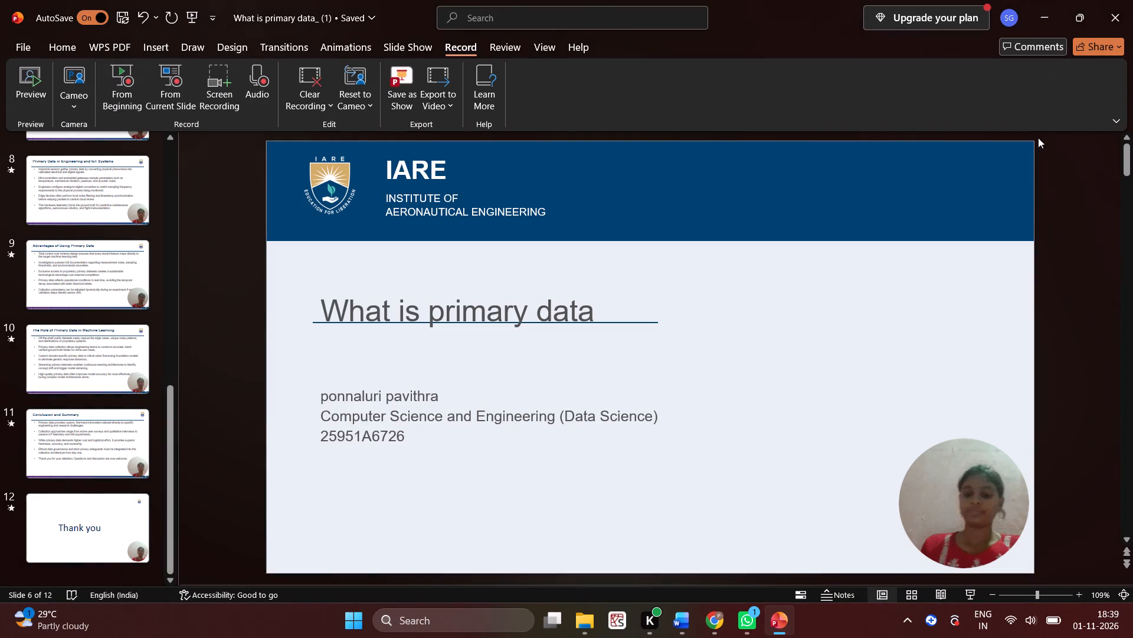
{"action": "left_click", "coordinate": [588, 623]}
{"action": "scroll", "coordinate": [515, 530], "scroll_direction": "up", "scroll_amount": 6}
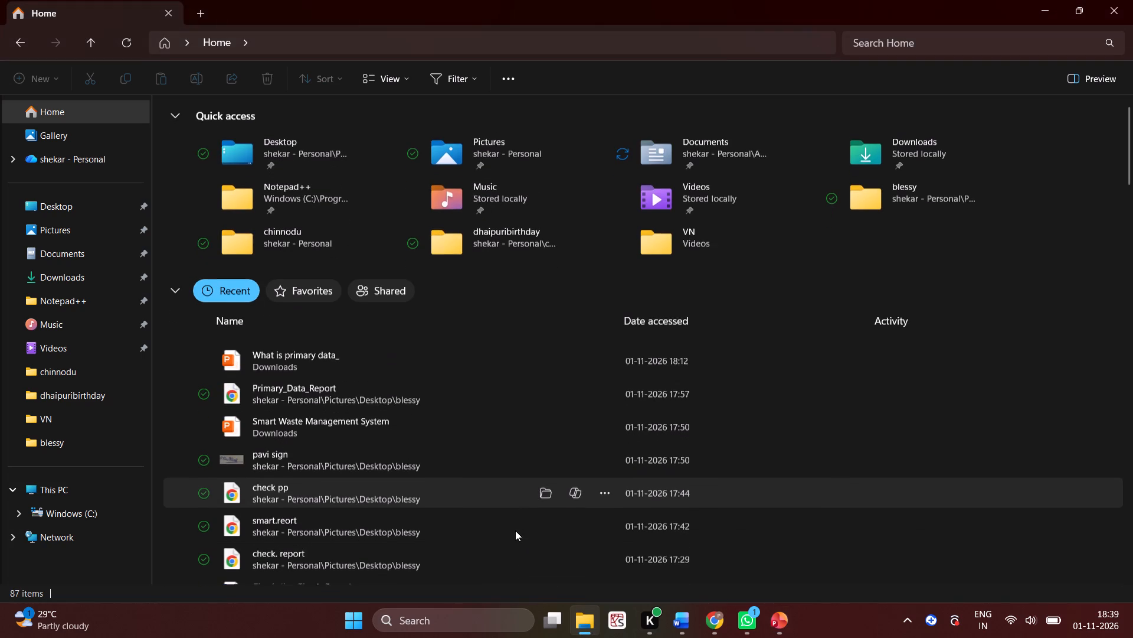
{"action": "left_click", "coordinate": [129, 47]}
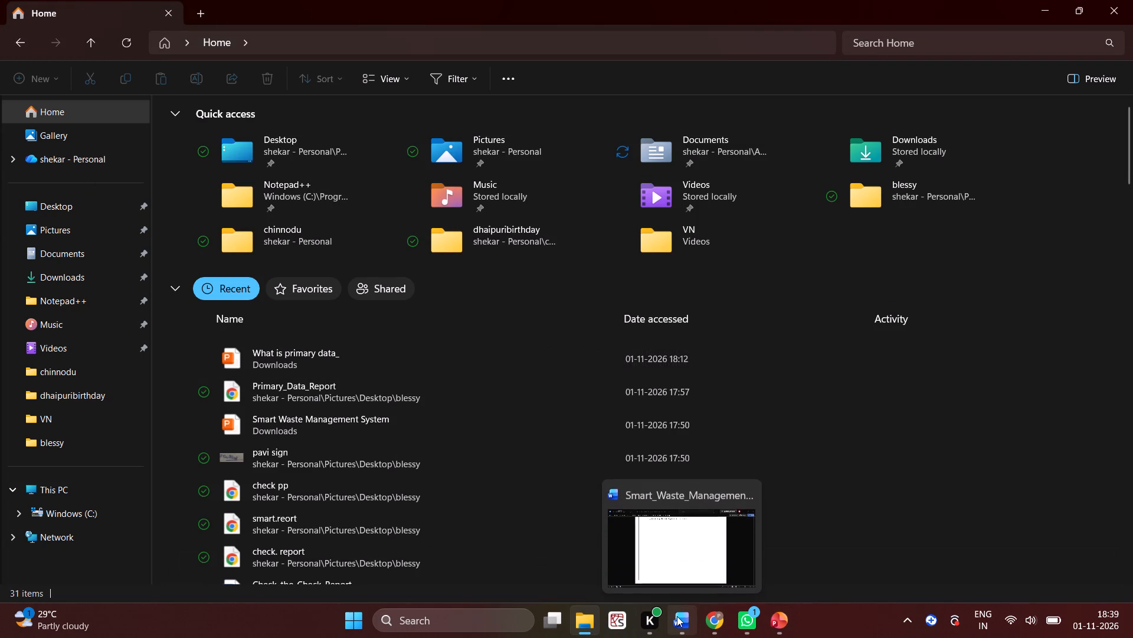
Switch back to PowerPoint, reopen the recording view from the first slide and go to its video export page.
{"action": "left_click", "coordinate": [811, 558]}
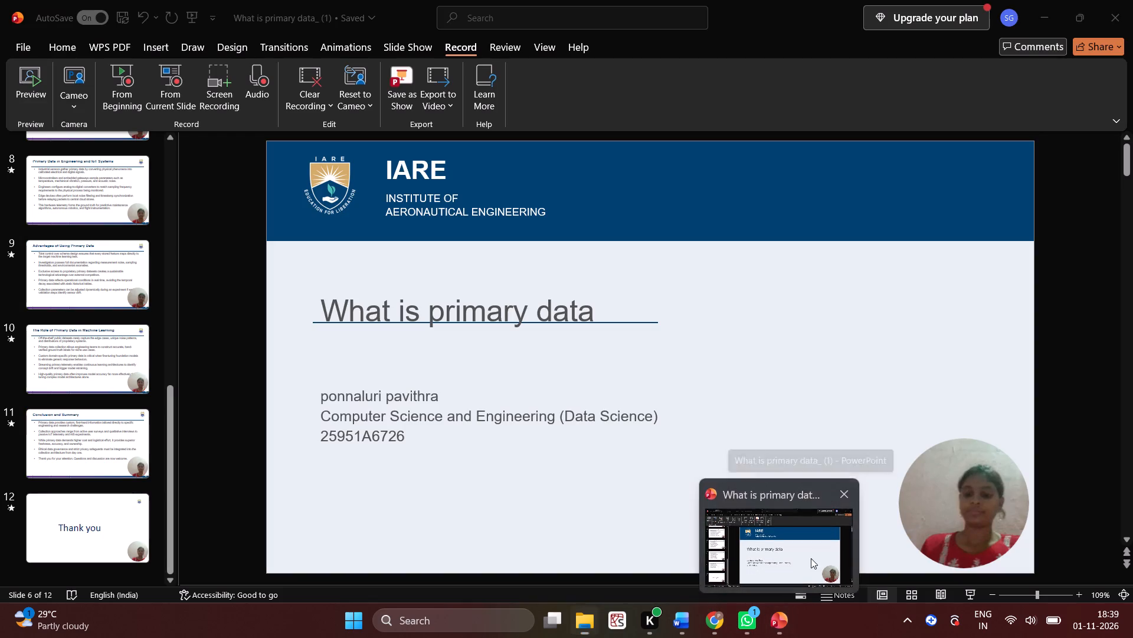
{"action": "left_click", "coordinate": [122, 82]}
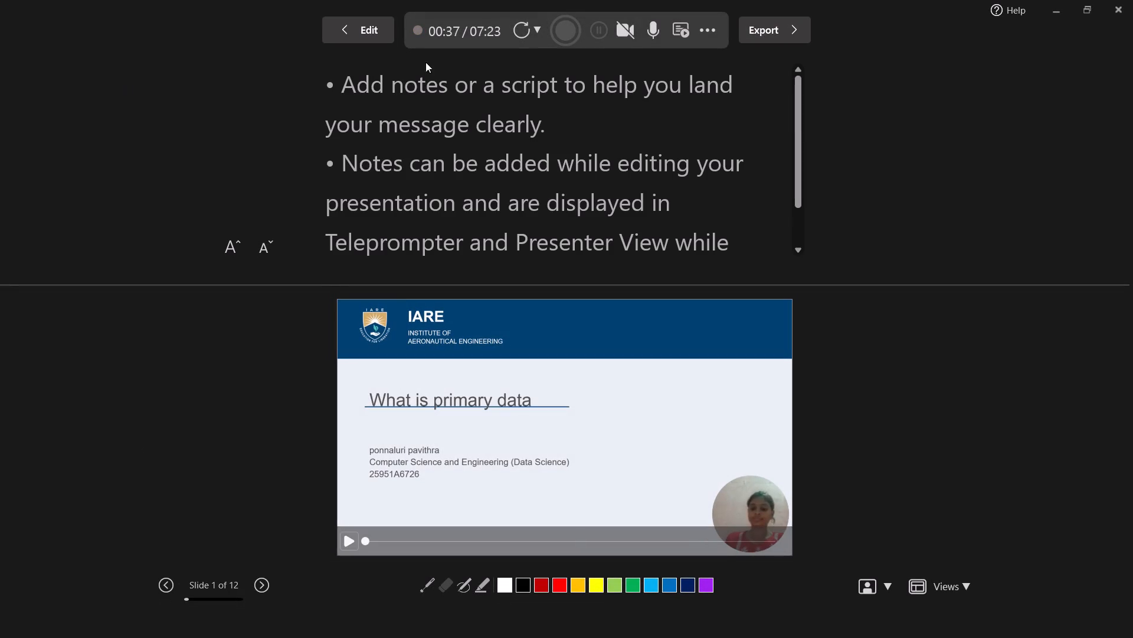
{"action": "left_click", "coordinate": [758, 22]}
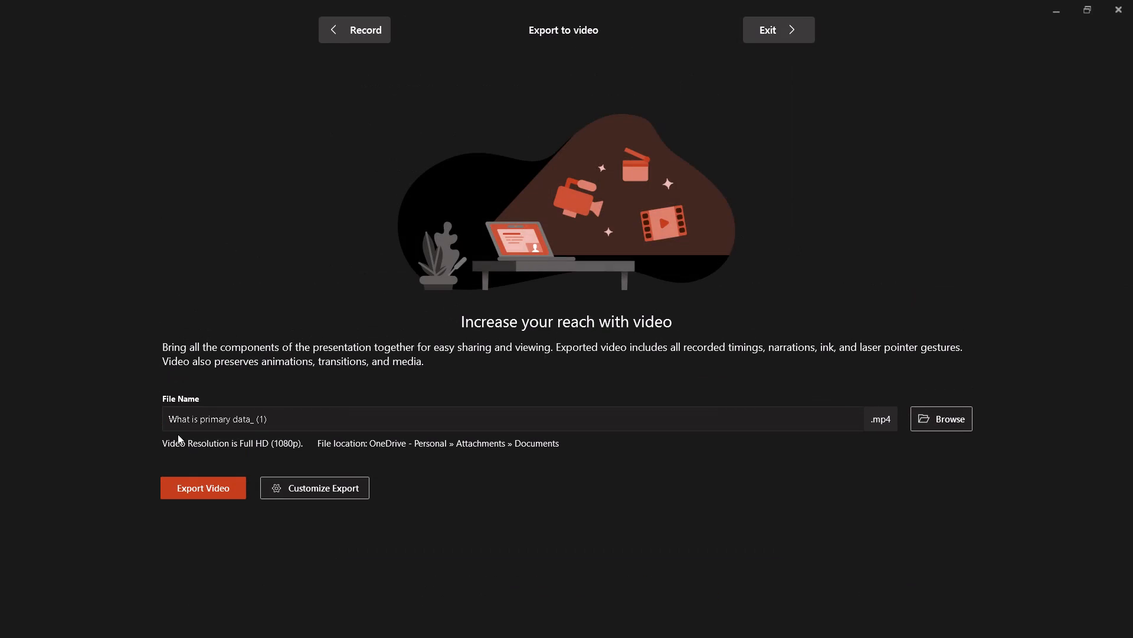
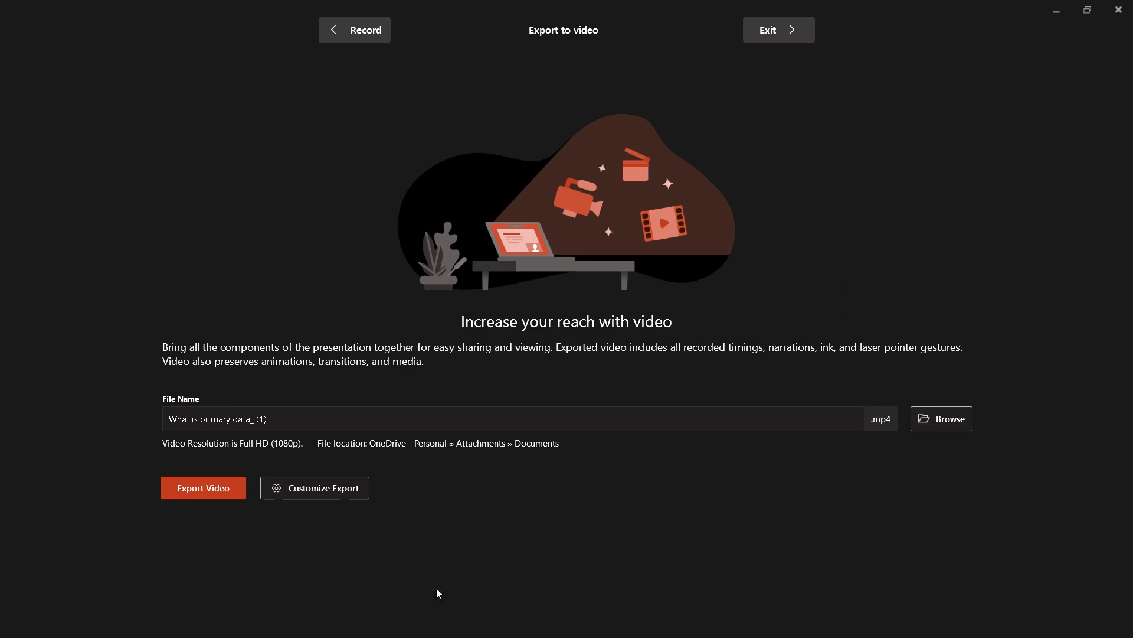
Switch to File Explorer and refresh its Home view to check the recent files for the exported video.
{"action": "key", "text": "alt+Tab"}
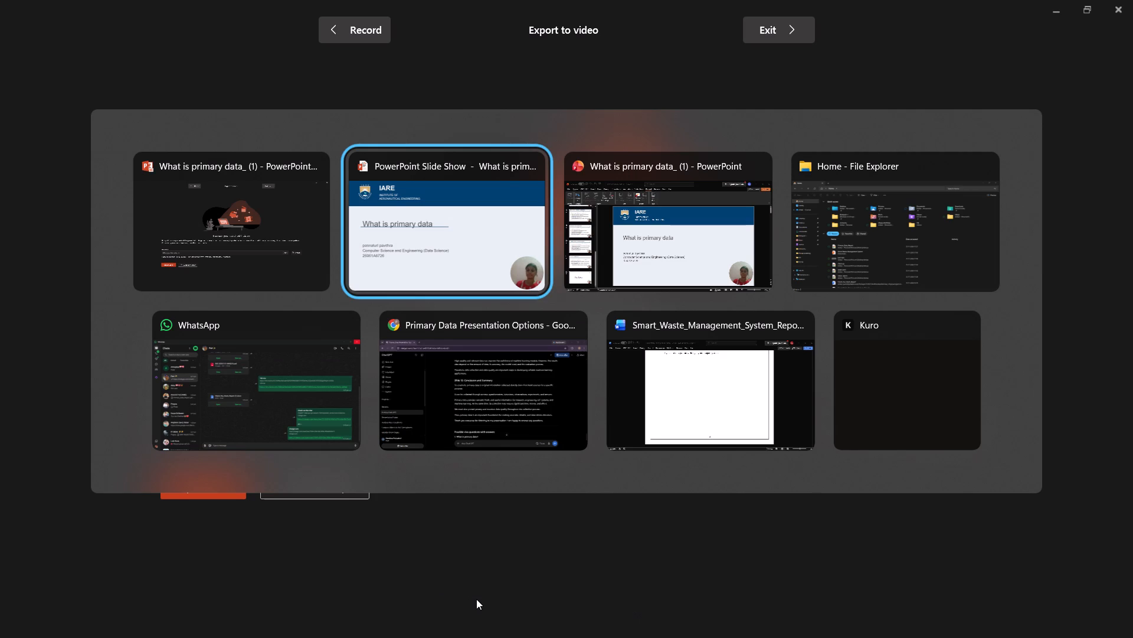
{"action": "key", "text": "alt+Tab"}
{"action": "key", "text": "alt+Tab"}
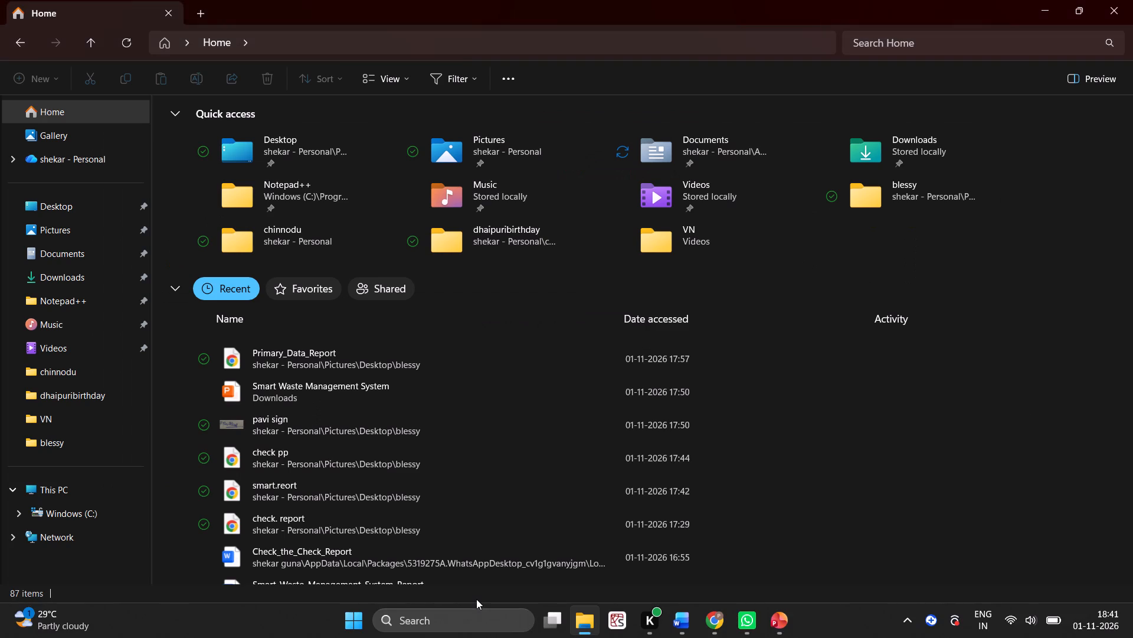
{"action": "left_click", "coordinate": [348, 565]}
{"action": "scroll", "coordinate": [457, 402], "scroll_direction": "up", "scroll_amount": 5}
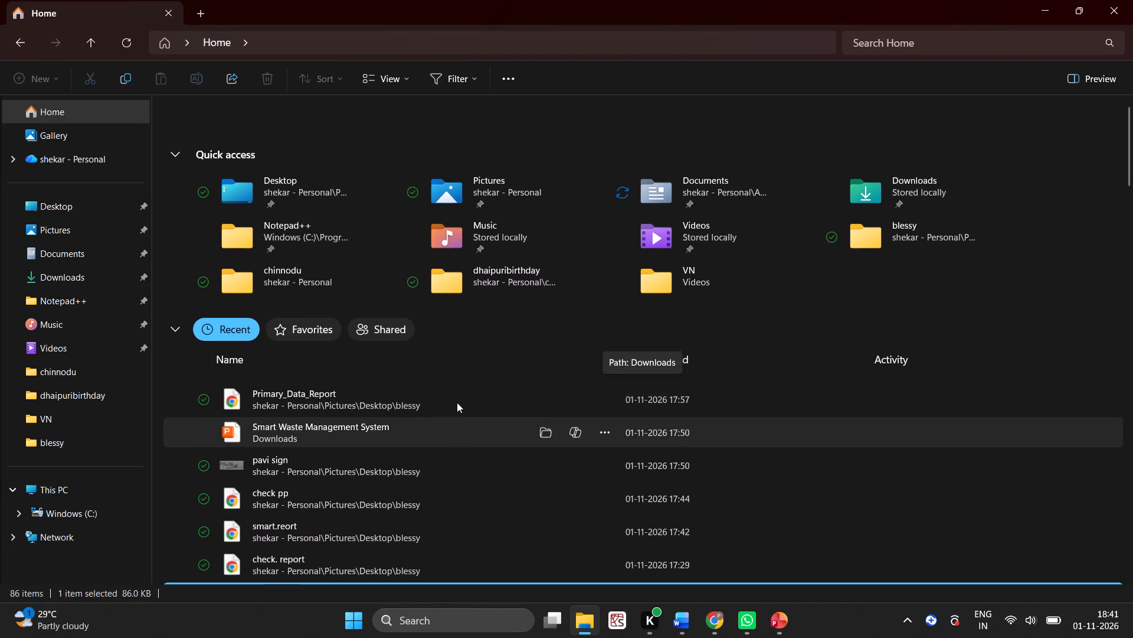
{"action": "scroll", "coordinate": [457, 402], "scroll_direction": "up", "scroll_amount": 8}
{"action": "triple_click", "coordinate": [129, 47]}
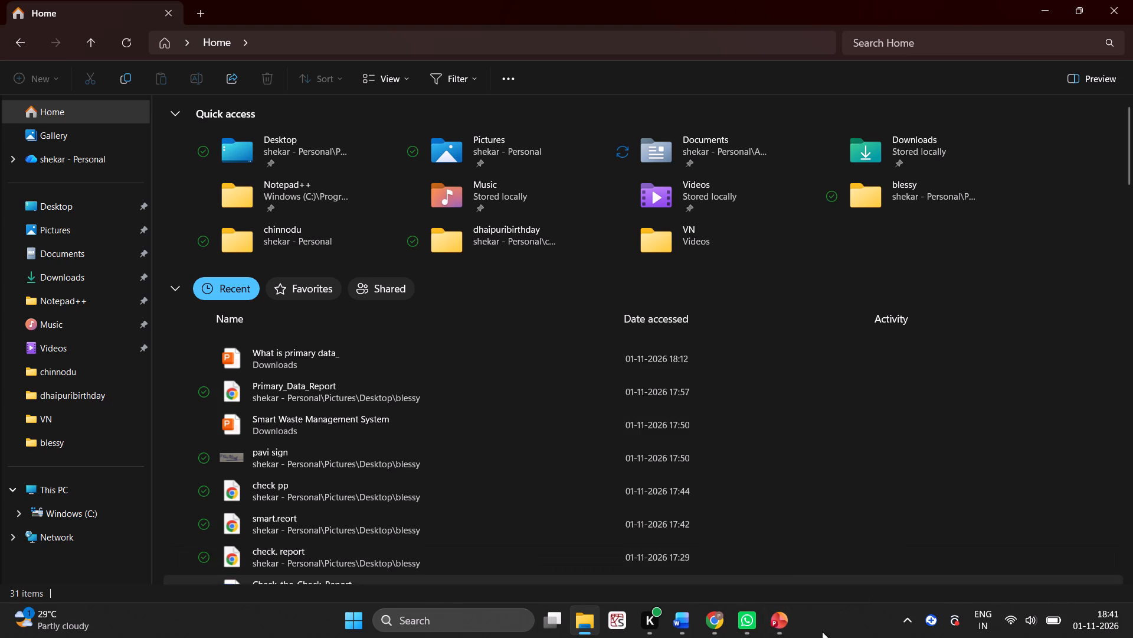
Switch back to PowerPoint's video export page and start browsing for a save location for the video.
{"action": "left_click", "coordinate": [887, 549]}
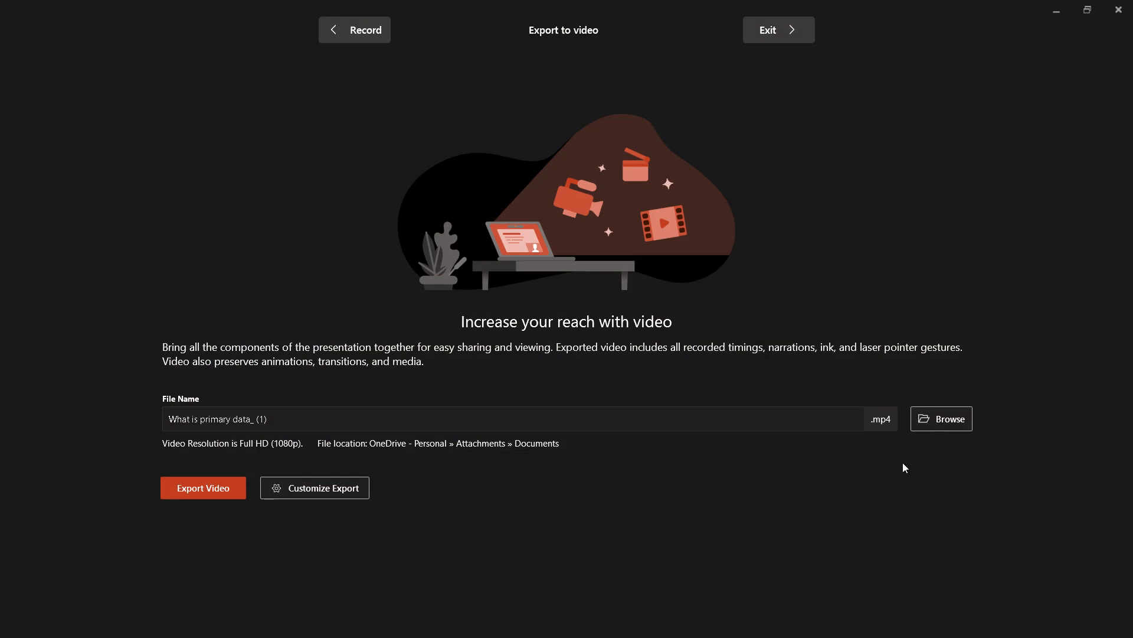
{"action": "left_click", "coordinate": [937, 420]}
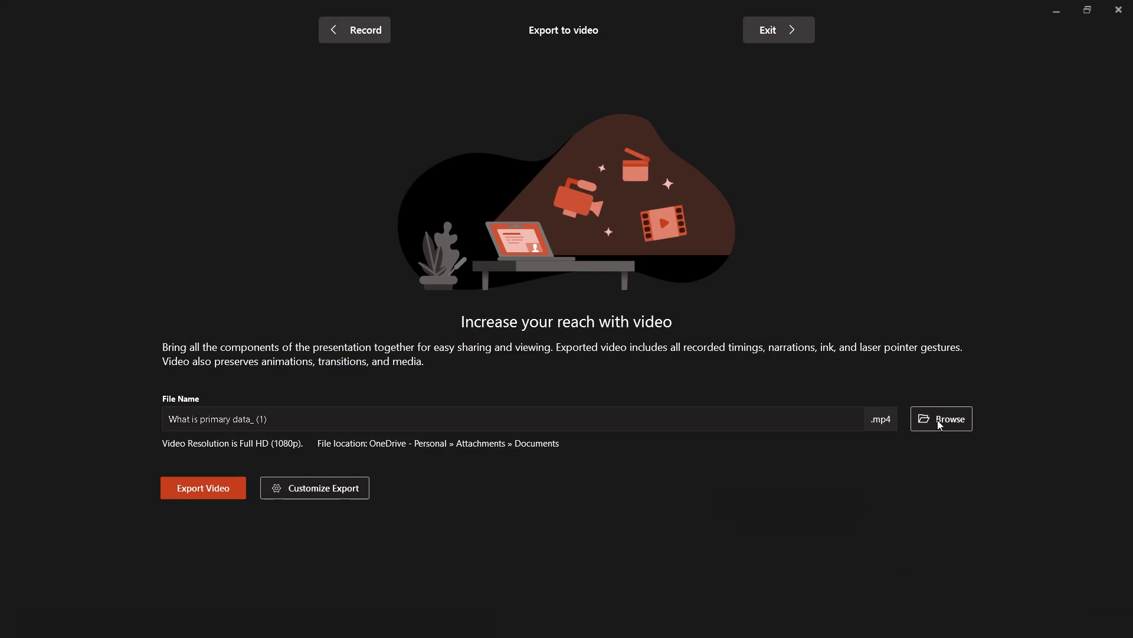
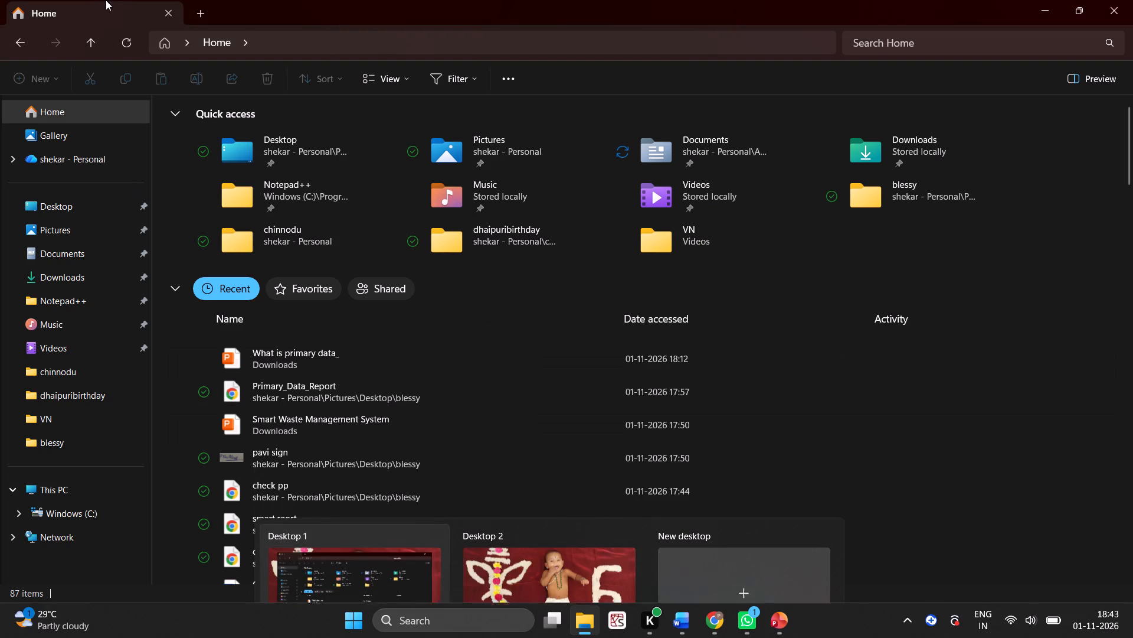
Close File Explorer and return to PowerPoint's video export page.
{"action": "left_click", "coordinate": [120, 45]}
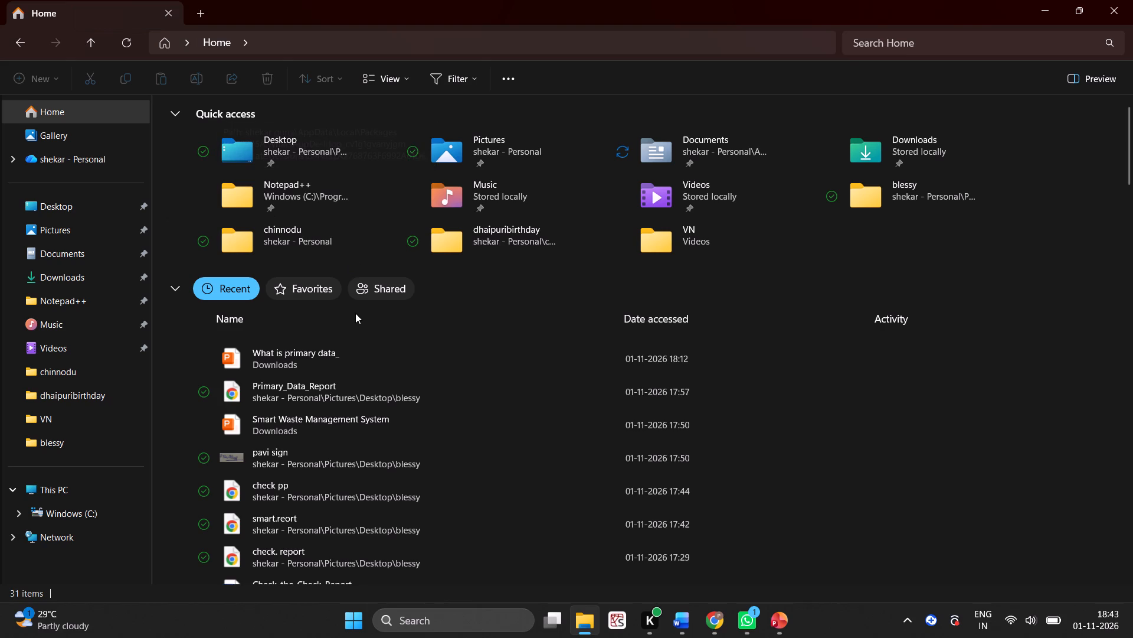
{"action": "left_click", "coordinate": [1132, 0]}
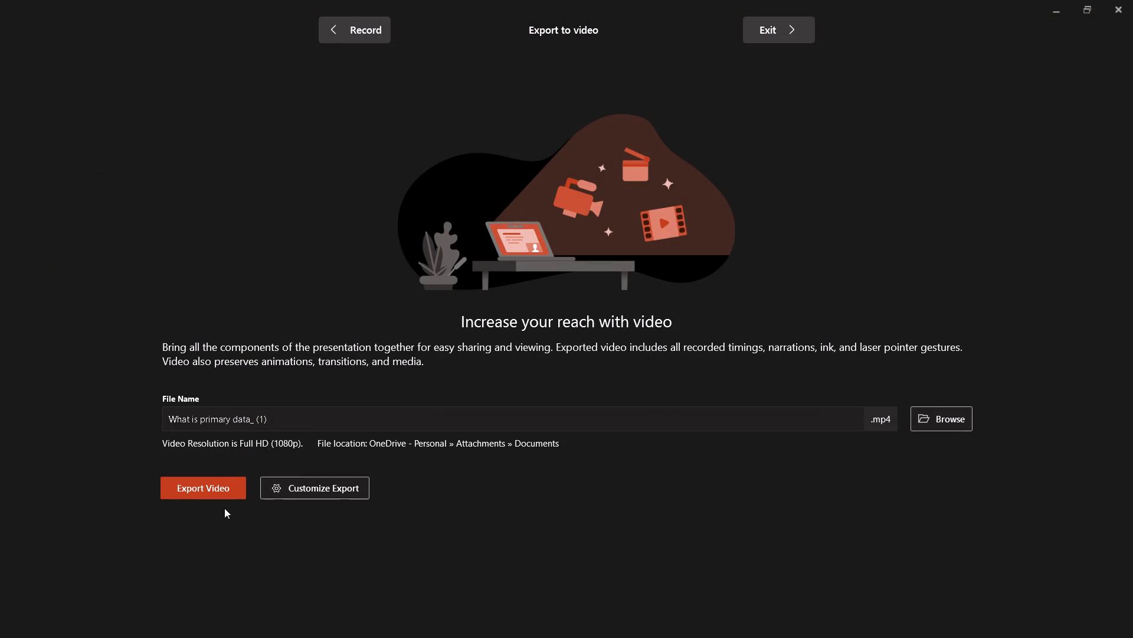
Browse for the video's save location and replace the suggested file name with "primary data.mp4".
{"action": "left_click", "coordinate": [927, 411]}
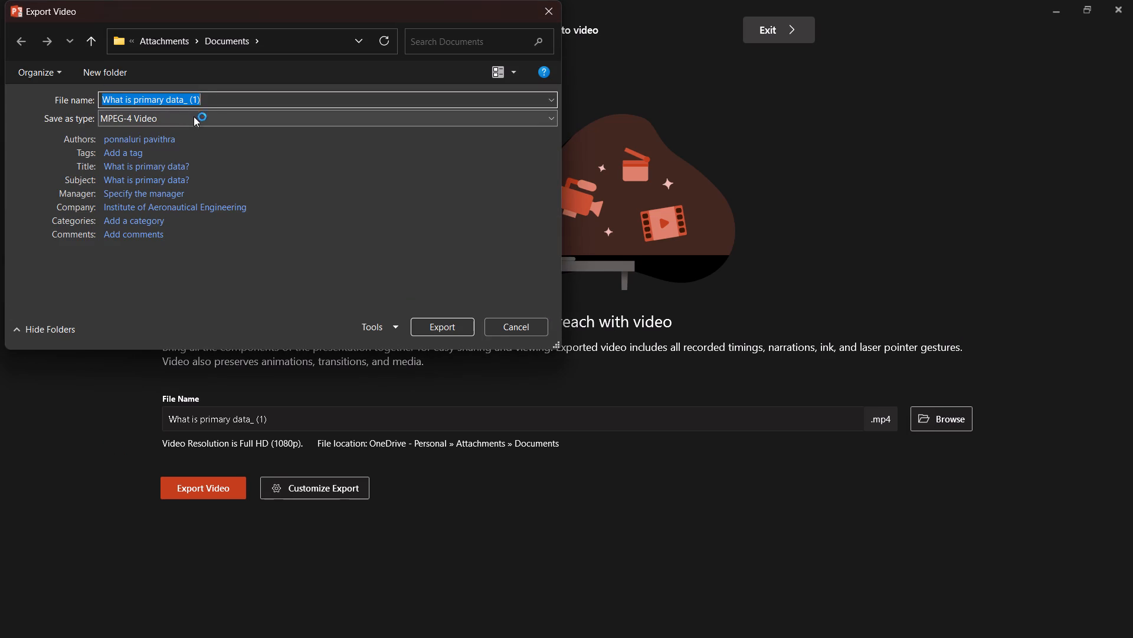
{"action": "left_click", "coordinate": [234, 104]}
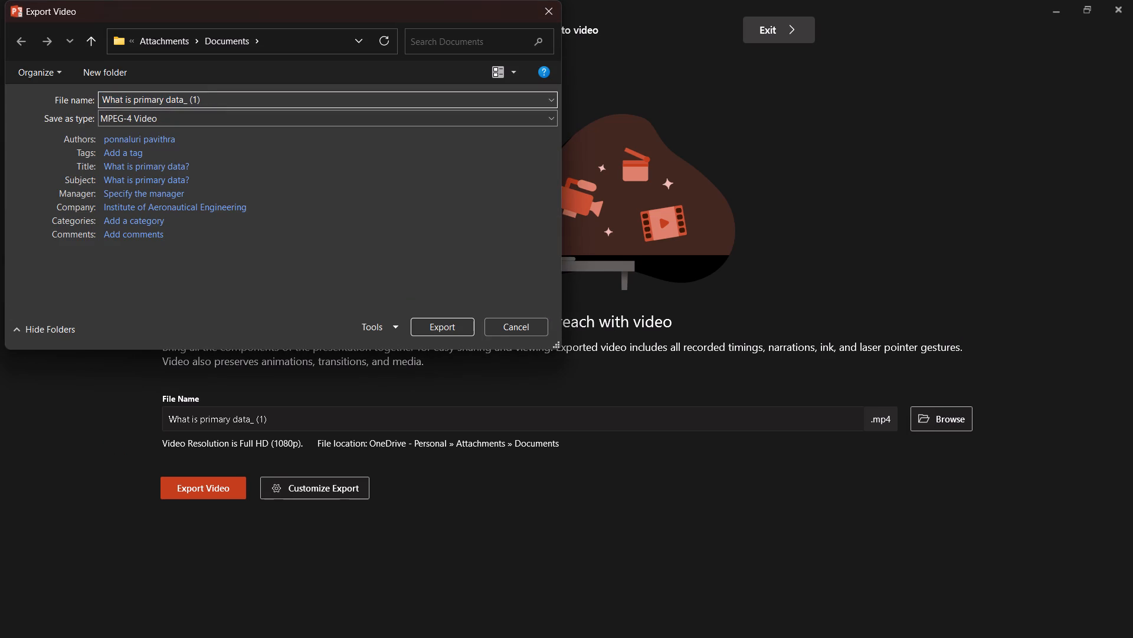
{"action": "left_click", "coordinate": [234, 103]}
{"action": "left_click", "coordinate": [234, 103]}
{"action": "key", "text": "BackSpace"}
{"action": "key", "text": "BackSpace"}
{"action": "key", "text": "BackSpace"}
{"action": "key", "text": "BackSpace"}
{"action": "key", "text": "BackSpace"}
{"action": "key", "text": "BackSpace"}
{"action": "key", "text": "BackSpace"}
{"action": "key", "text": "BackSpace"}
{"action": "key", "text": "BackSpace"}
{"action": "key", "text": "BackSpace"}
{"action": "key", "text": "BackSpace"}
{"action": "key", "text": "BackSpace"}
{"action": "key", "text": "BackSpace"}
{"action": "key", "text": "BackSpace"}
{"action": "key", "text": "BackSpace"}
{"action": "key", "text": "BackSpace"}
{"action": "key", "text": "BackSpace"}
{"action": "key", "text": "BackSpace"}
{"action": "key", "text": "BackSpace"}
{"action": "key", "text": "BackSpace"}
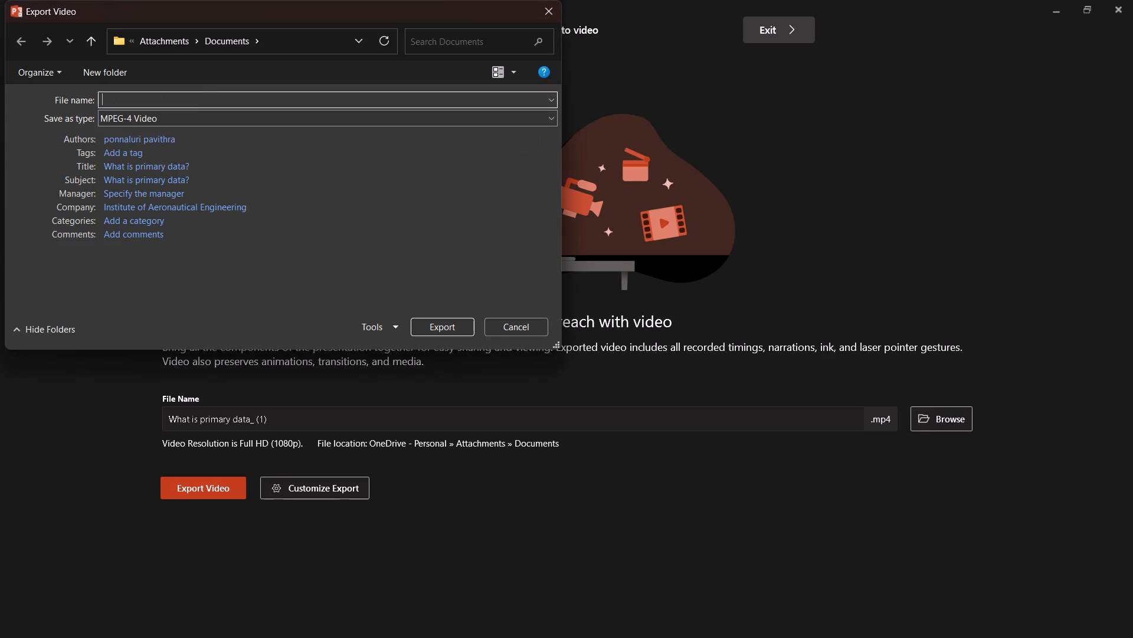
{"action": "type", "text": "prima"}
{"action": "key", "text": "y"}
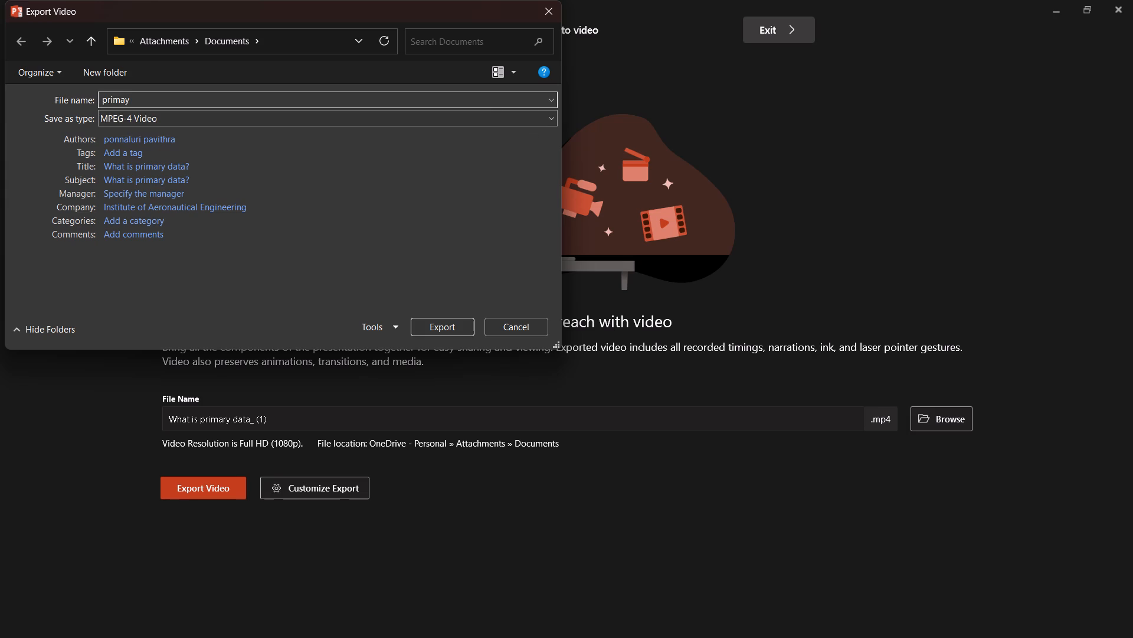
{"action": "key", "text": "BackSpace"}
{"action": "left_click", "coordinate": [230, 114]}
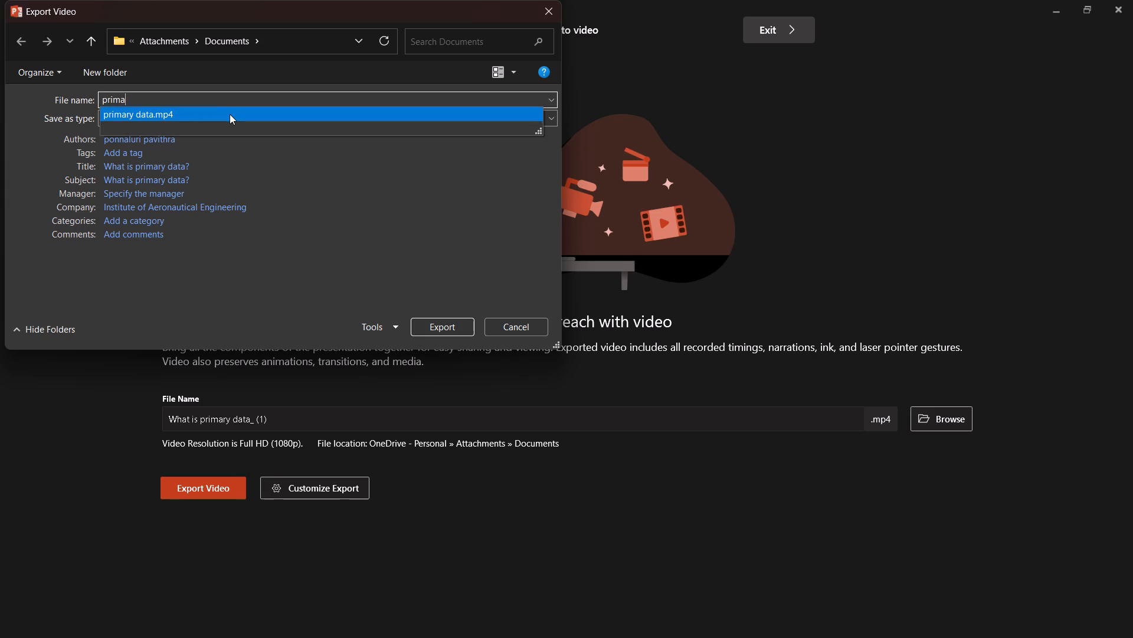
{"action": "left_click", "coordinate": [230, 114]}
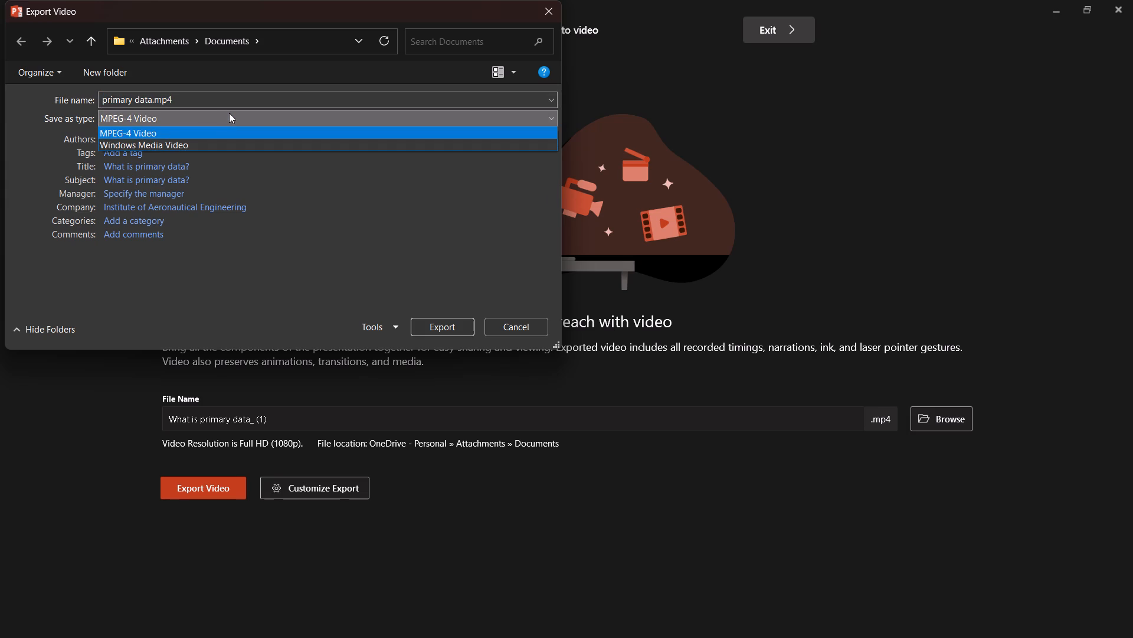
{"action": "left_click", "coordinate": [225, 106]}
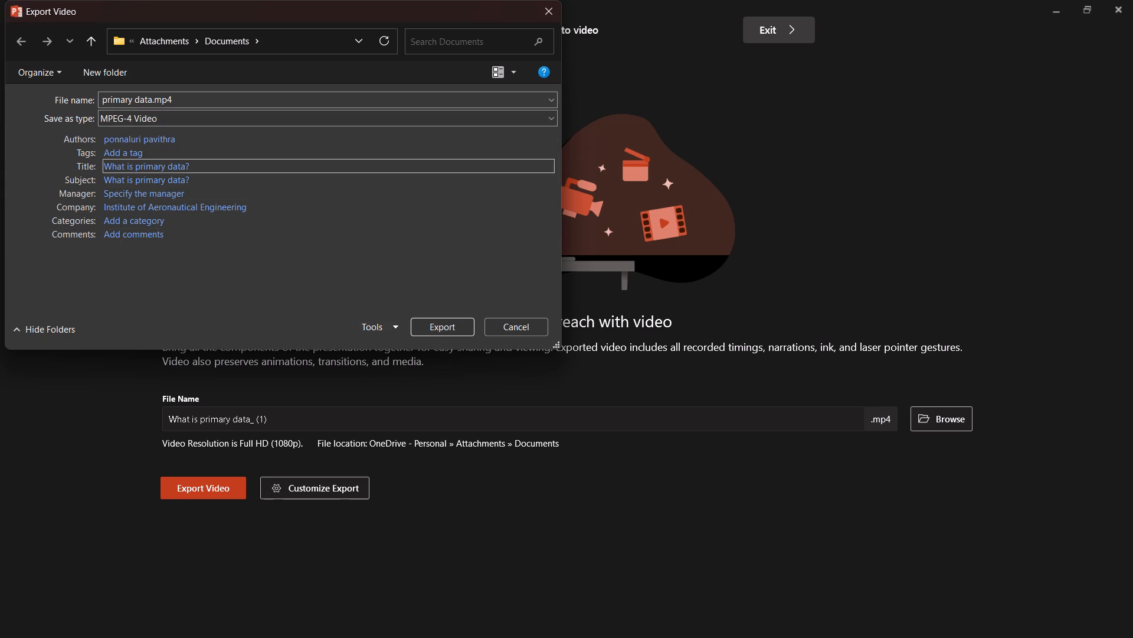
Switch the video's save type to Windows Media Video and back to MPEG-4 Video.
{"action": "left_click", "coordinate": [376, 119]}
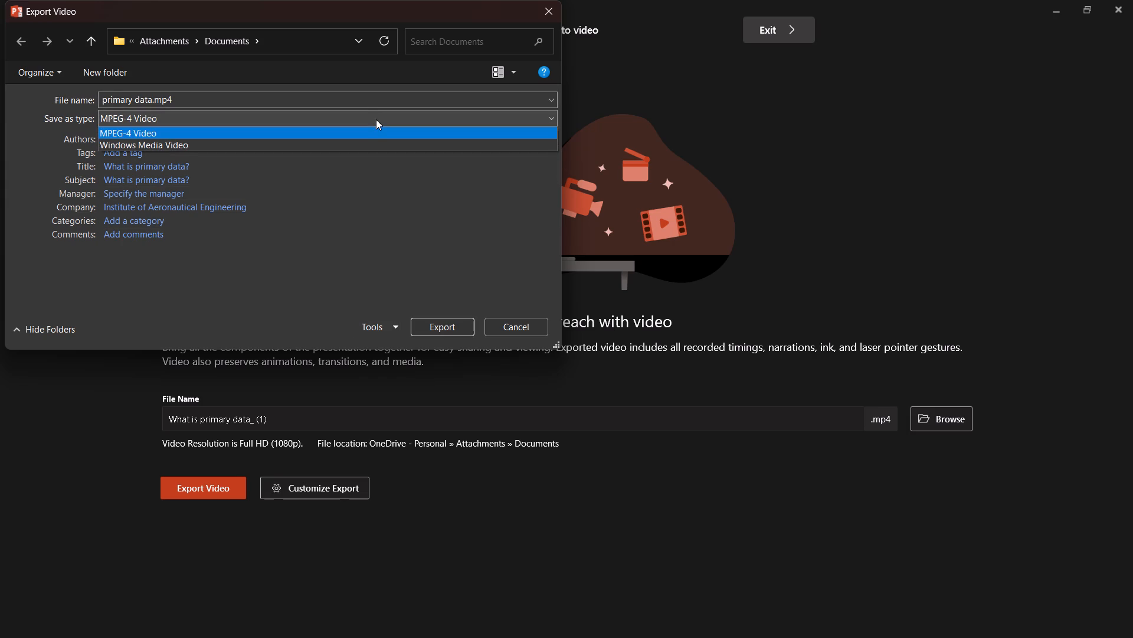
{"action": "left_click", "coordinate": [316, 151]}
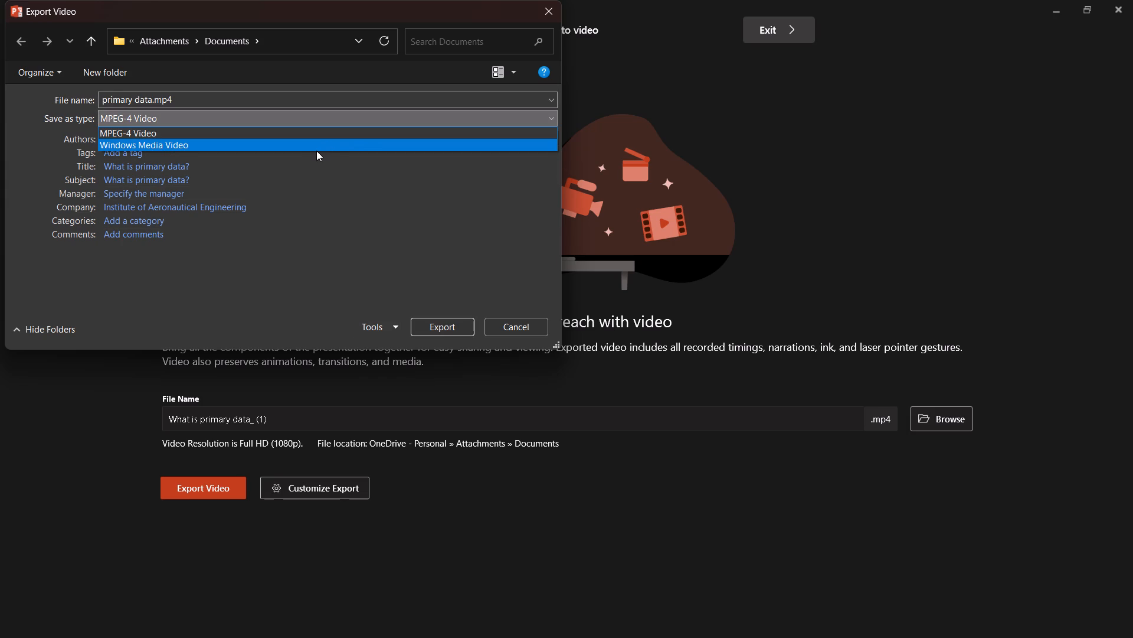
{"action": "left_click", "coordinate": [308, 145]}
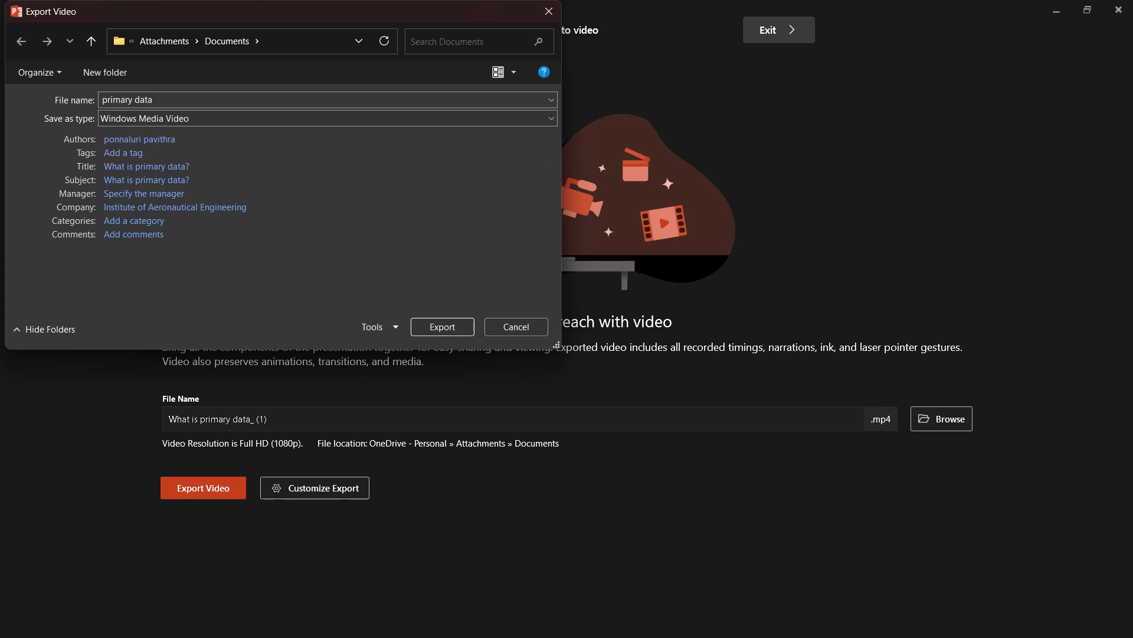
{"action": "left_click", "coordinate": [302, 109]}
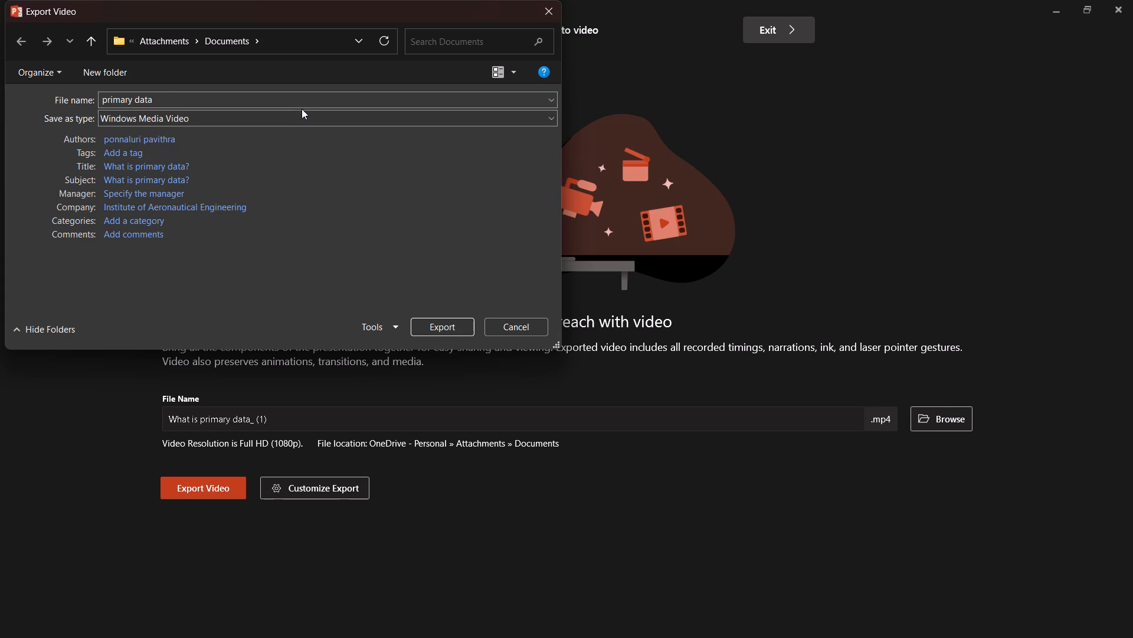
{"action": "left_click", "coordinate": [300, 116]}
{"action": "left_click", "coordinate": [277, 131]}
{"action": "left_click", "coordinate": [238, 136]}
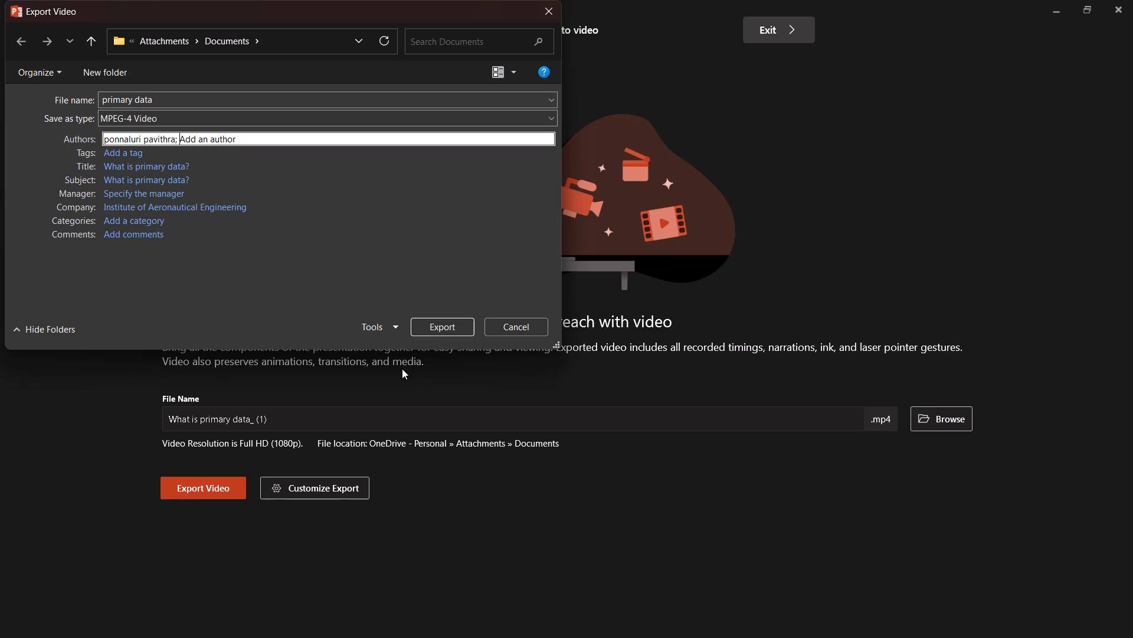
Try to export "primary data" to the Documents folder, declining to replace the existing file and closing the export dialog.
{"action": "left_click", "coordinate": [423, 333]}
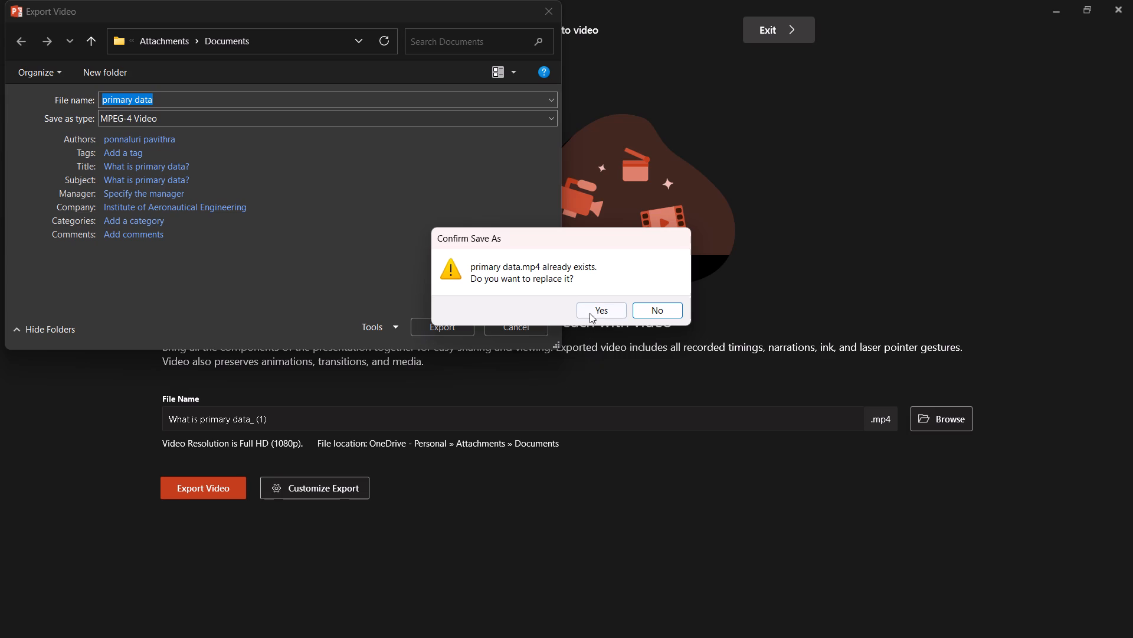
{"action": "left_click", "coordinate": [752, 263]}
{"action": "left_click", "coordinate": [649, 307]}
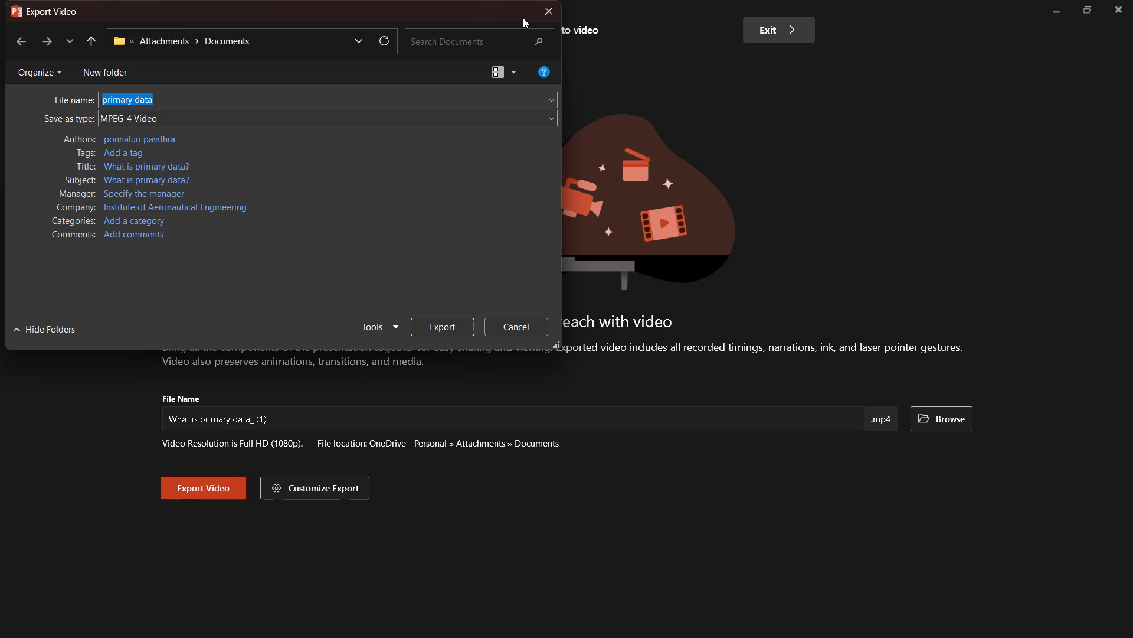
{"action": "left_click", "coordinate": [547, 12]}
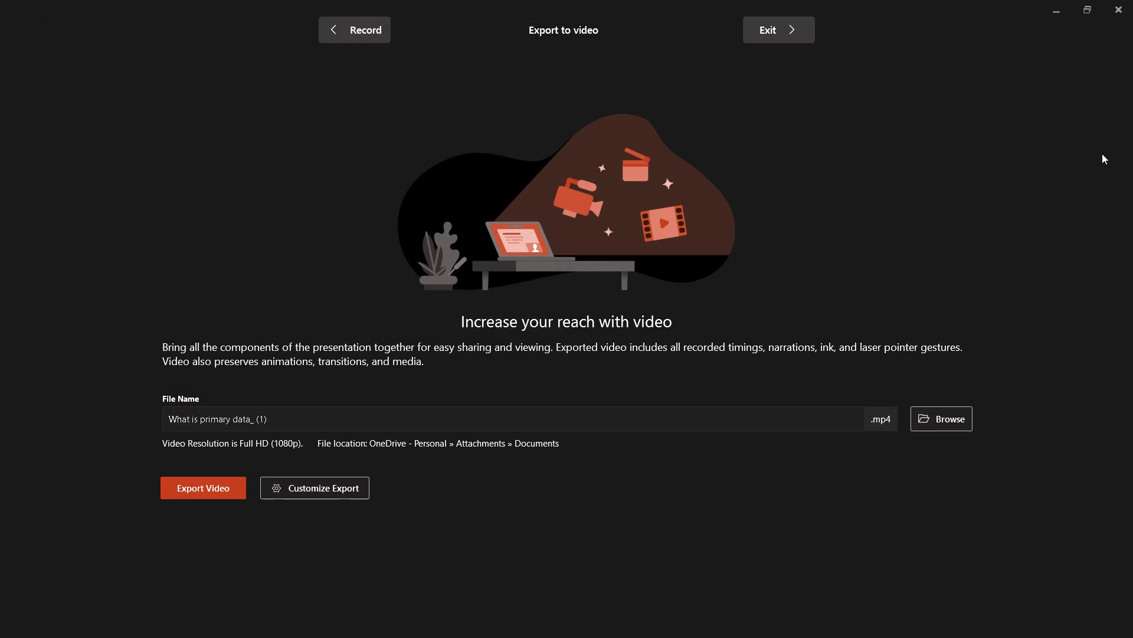
Minimize the video export page and return to the presentation's main editing window.
{"action": "key", "text": "alt+Tab"}
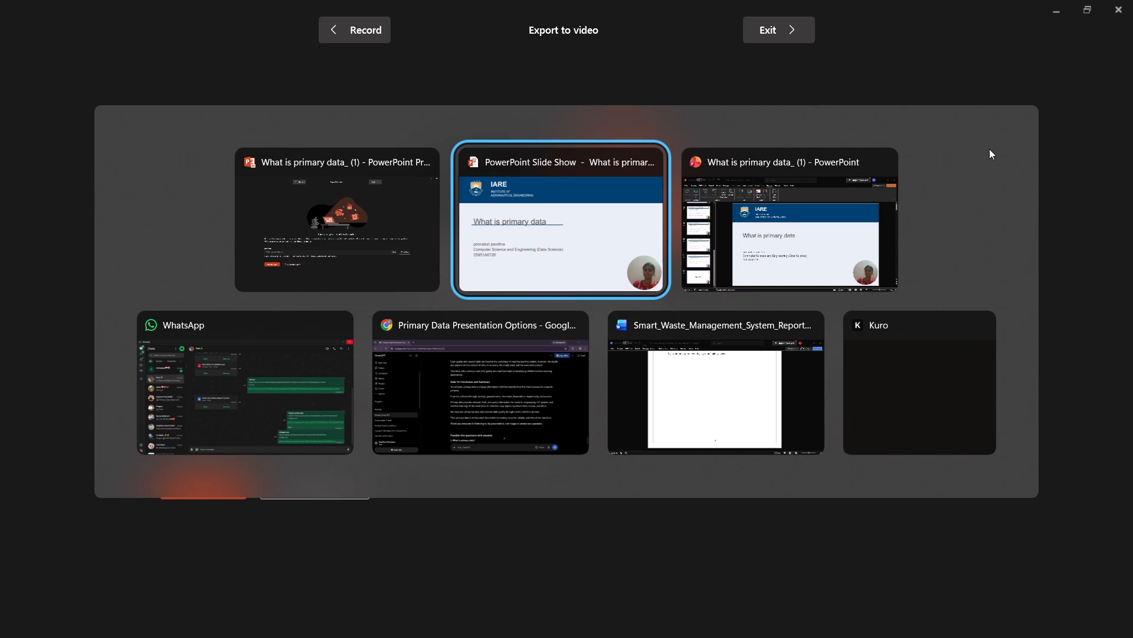
{"action": "key", "text": "alt+Tab"}
{"action": "key", "text": "Tab"}
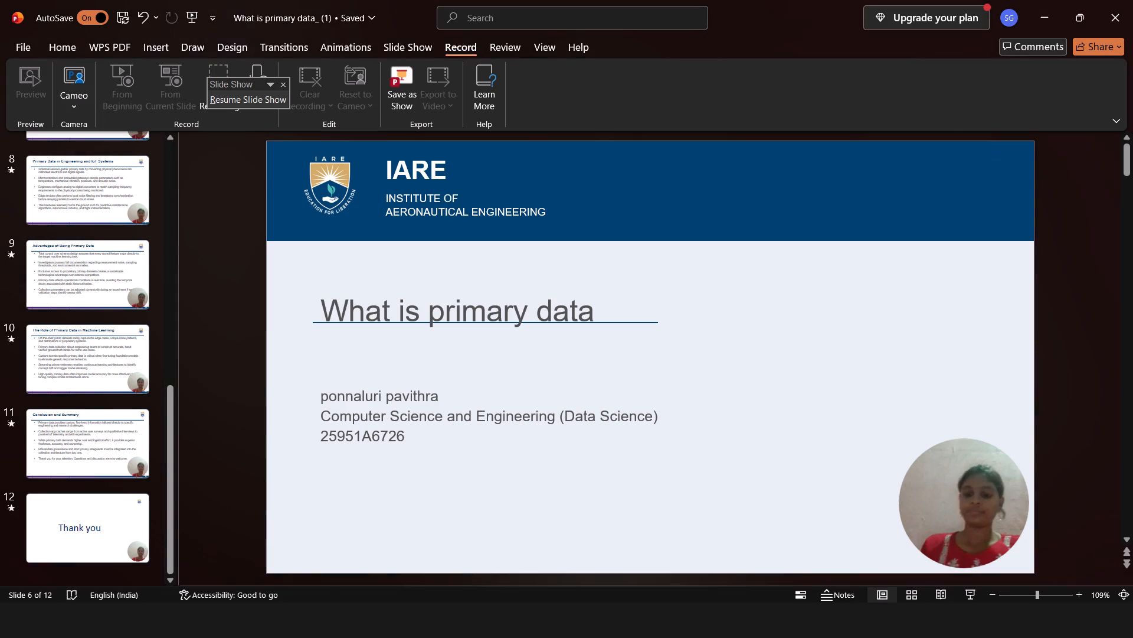
{"action": "left_click", "coordinate": [1042, 10]}
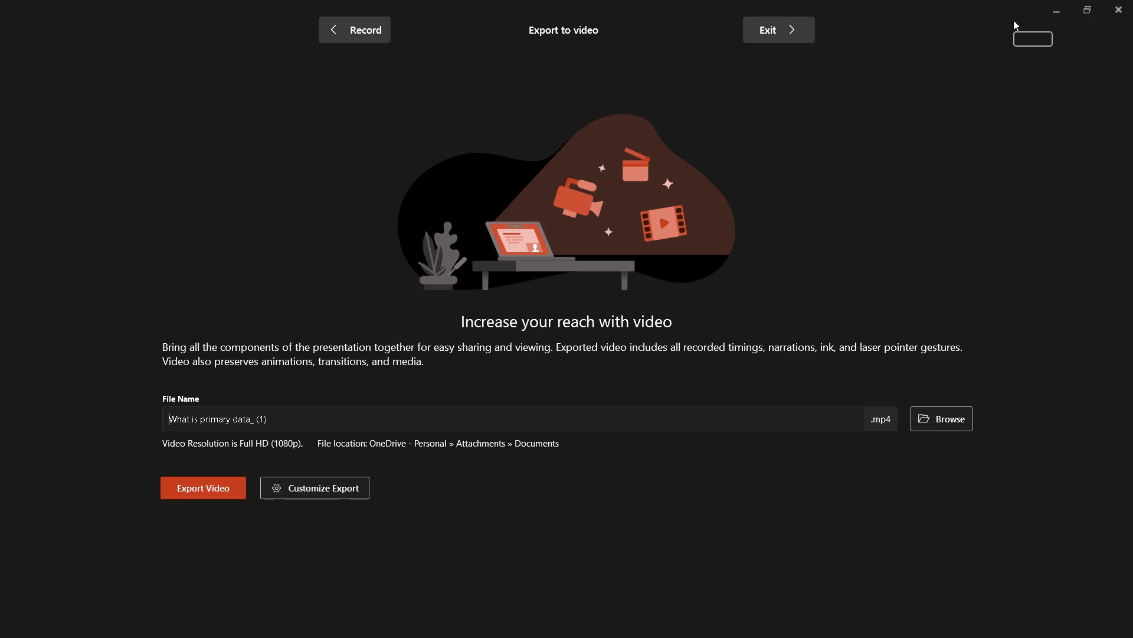
{"action": "left_click_drag", "start_coordinate": [1055, 1], "coordinate": [1053, 7]}
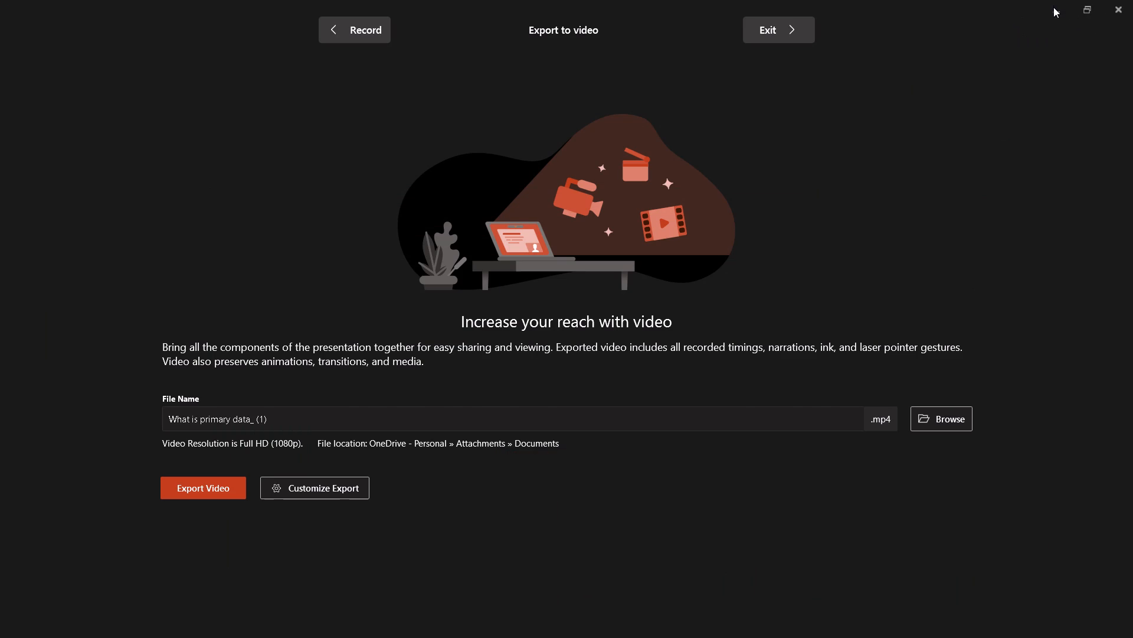
{"action": "left_click", "coordinate": [1053, 7]}
{"action": "left_click", "coordinate": [1053, 7]}
{"action": "scroll", "coordinate": [1053, 7], "scroll_direction": "down", "scroll_amount": 2, "text": "ctrl"}
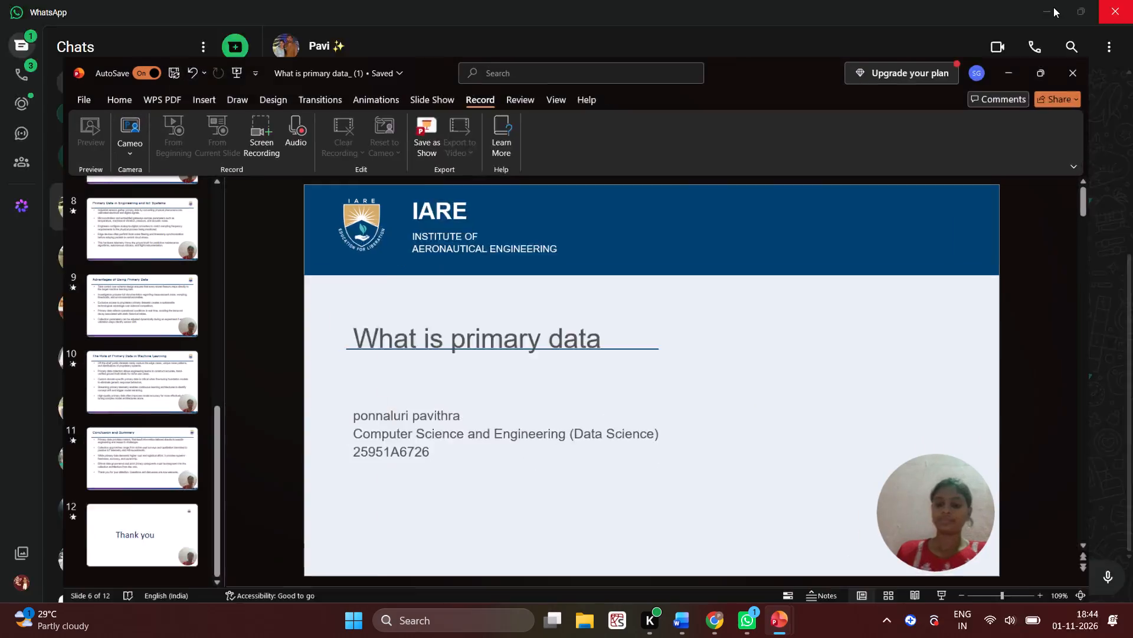
{"action": "scroll", "coordinate": [1053, 7], "scroll_direction": "down", "scroll_amount": 1, "text": "ctrl"}
{"action": "scroll", "coordinate": [1053, 7], "scroll_direction": "left", "scroll_amount": 1}
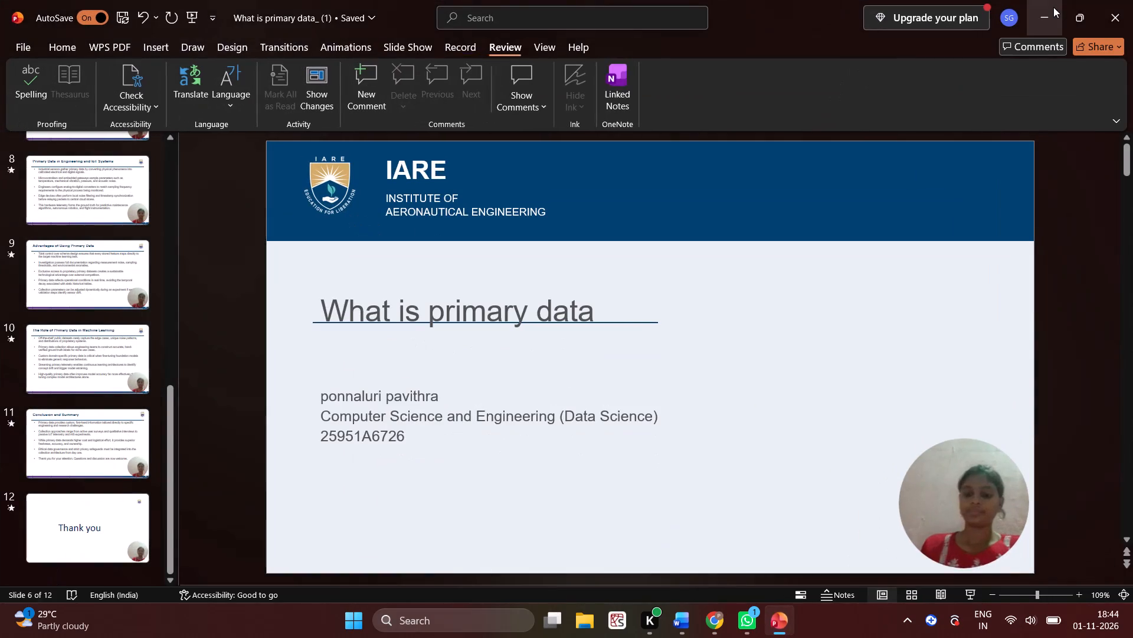
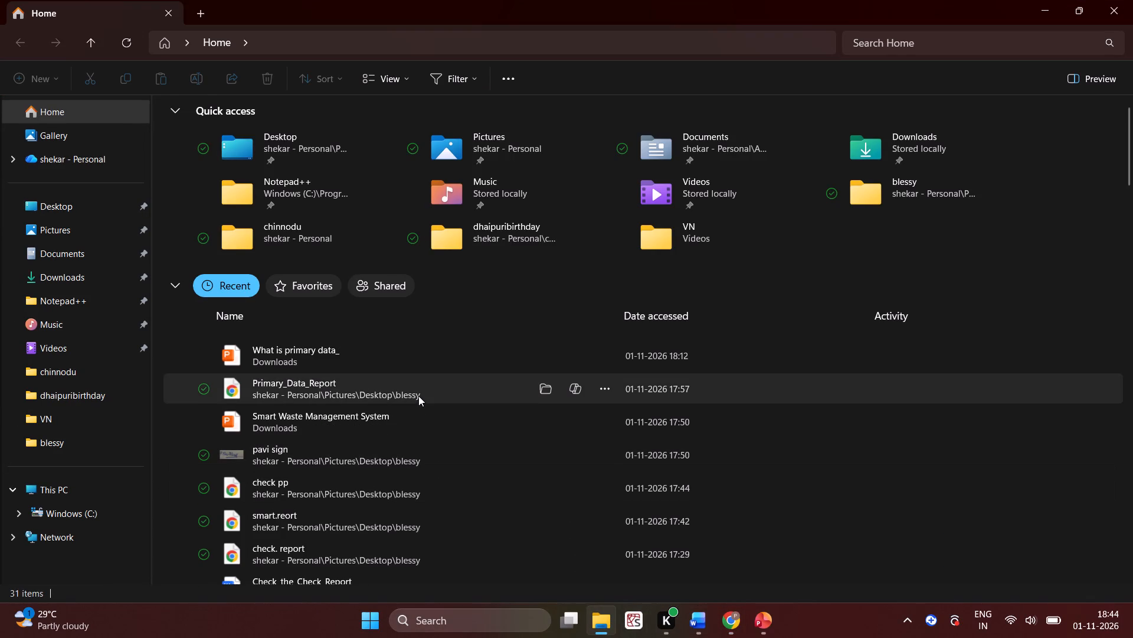
Search File Explorer's Home for "prima" to locate the exported primary data video.
{"action": "scroll", "coordinate": [418, 396], "scroll_direction": "up", "scroll_amount": 1}
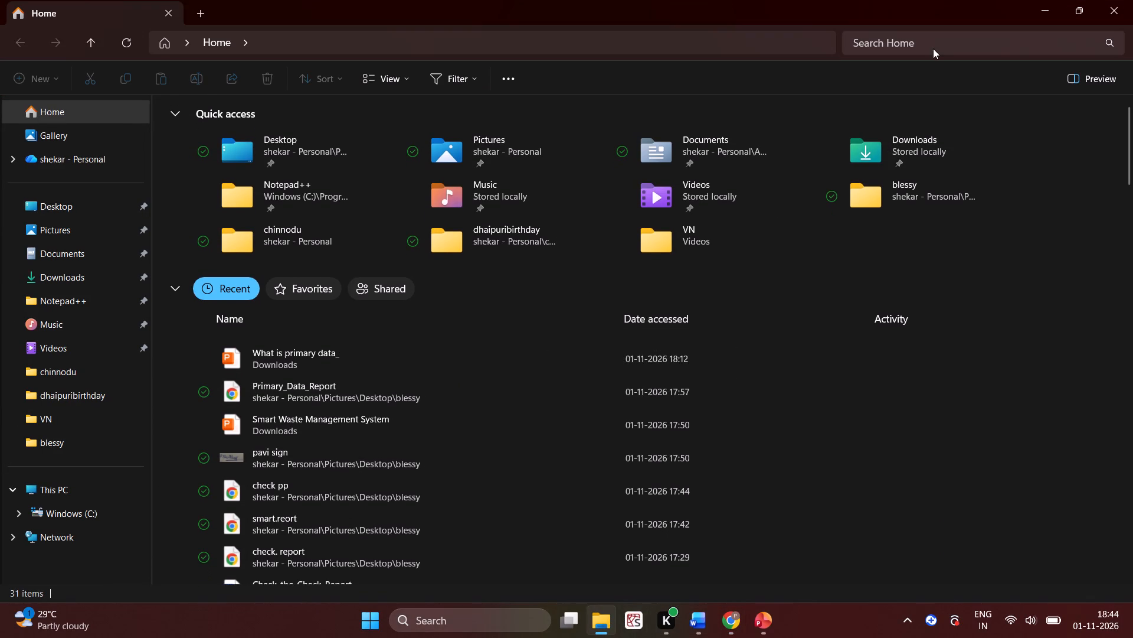
{"action": "left_click", "coordinate": [933, 48]}
{"action": "left_click", "coordinate": [932, 41]}
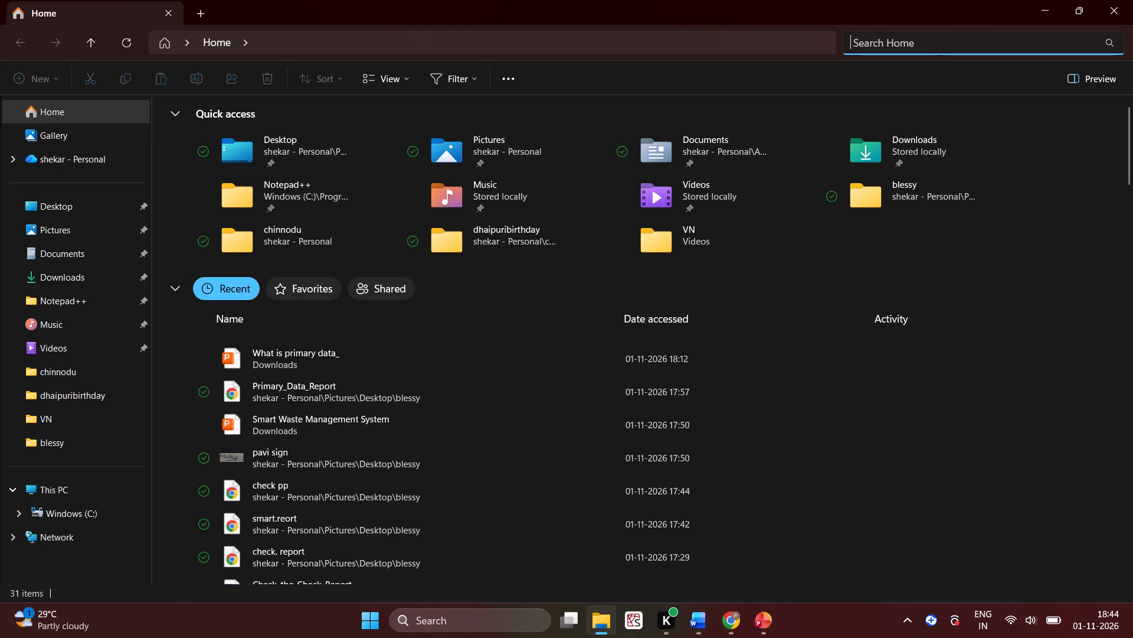
{"action": "type", "text": "pe"}
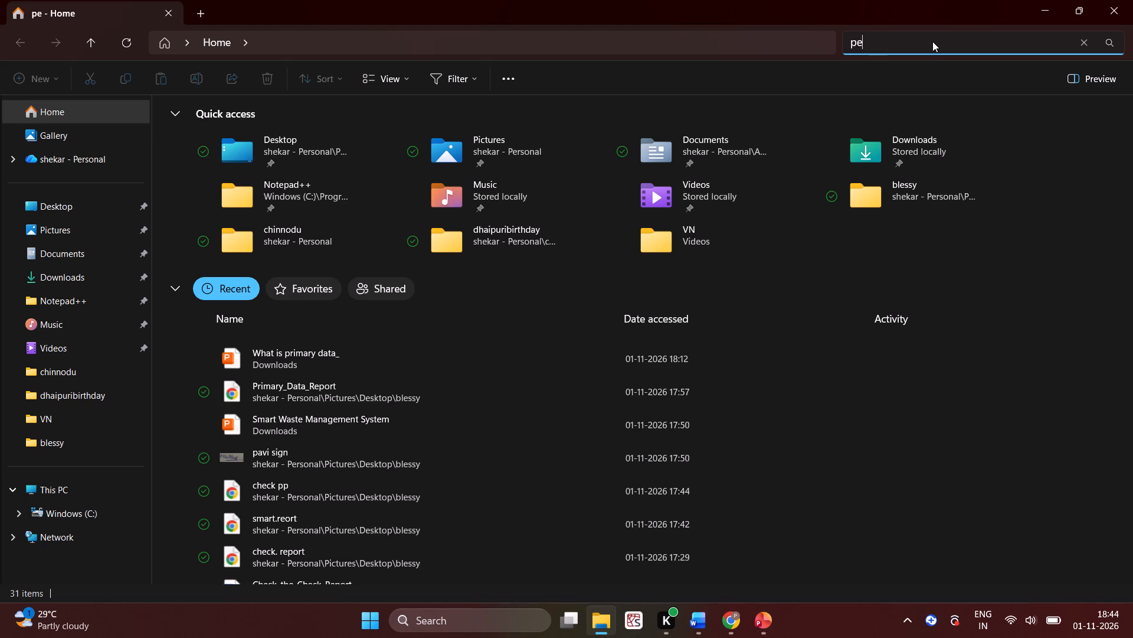
{"action": "key", "text": "BackSpace"}
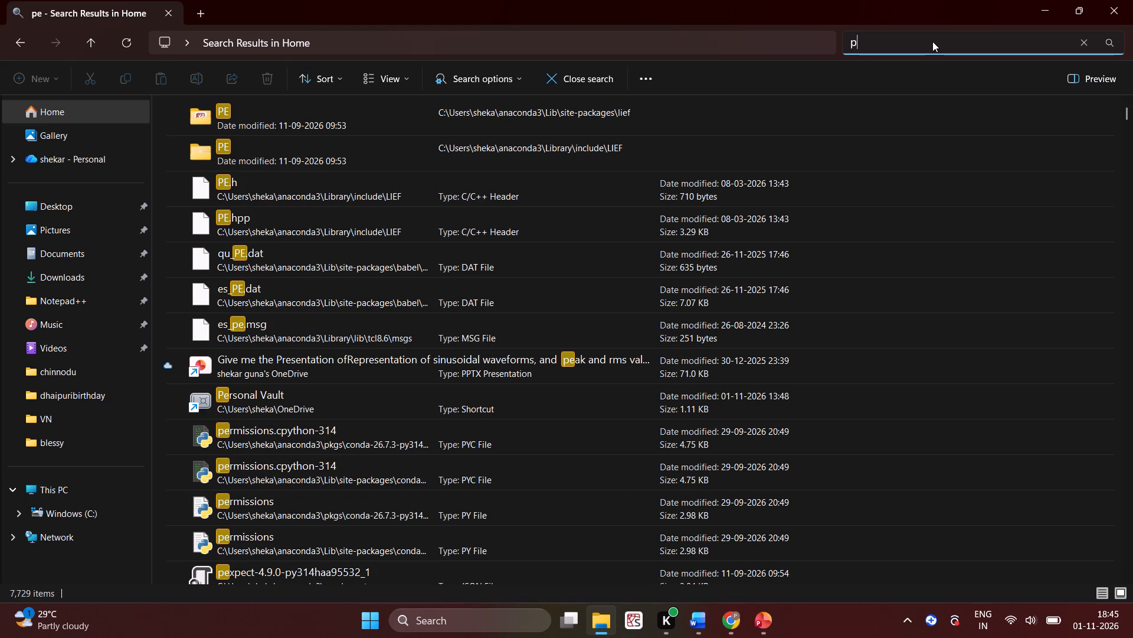
{"action": "key", "text": "a"}
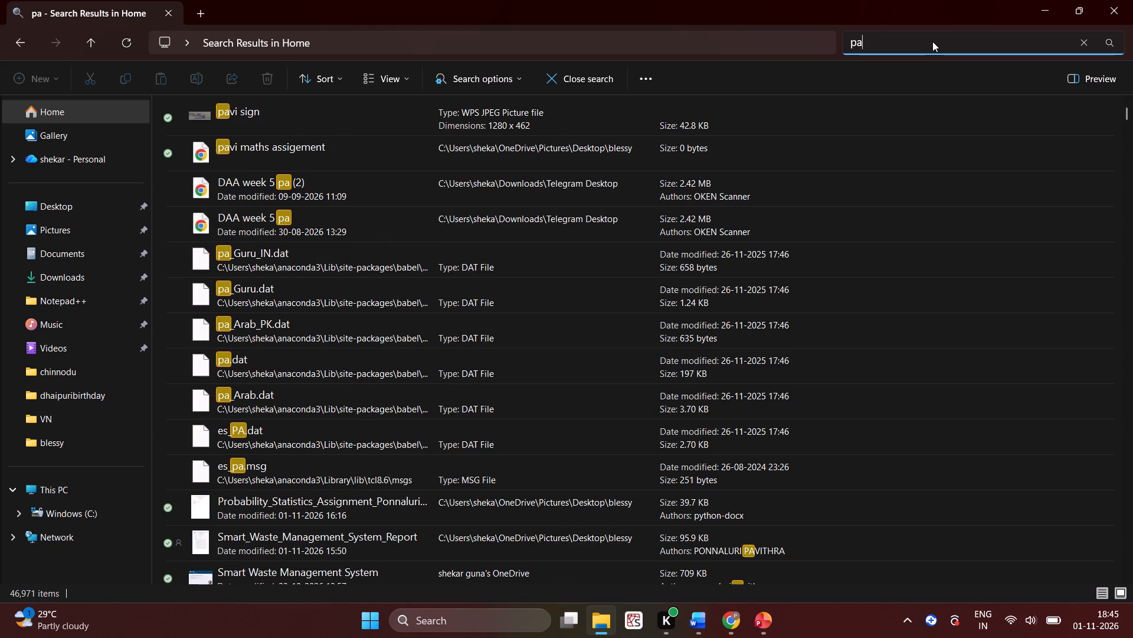
{"action": "type", "text": "rimary"}
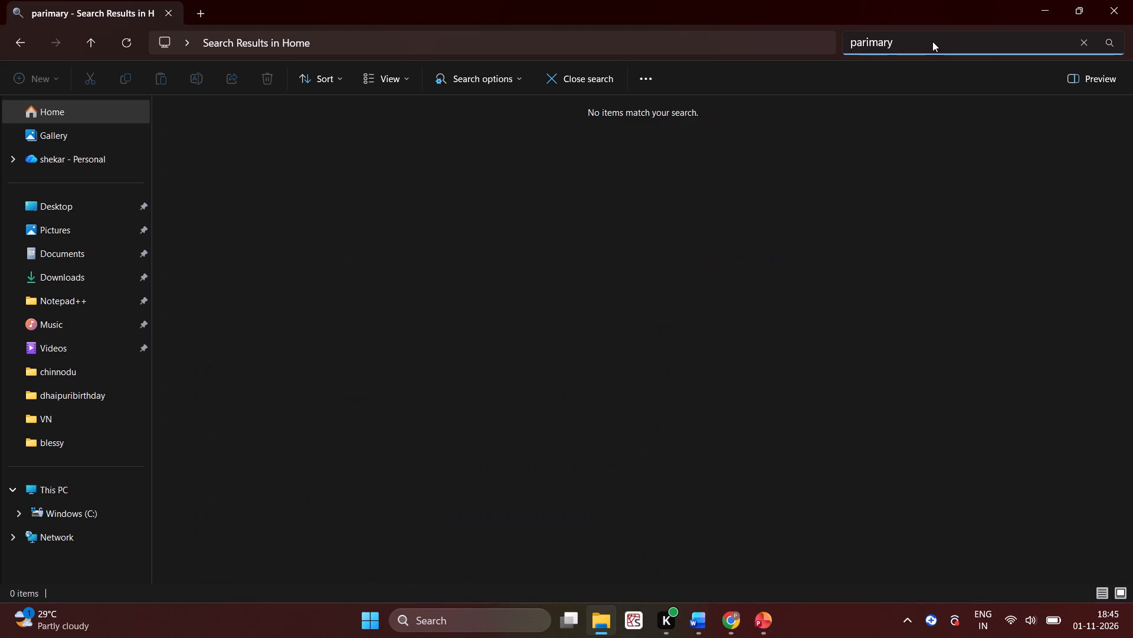
{"action": "key", "text": "BackSpace"}
{"action": "key", "text": "BackSpace"}
{"action": "key", "text": "BackSpace"}
{"action": "key", "text": "BackSpace"}
{"action": "key", "text": "BackSpace"}
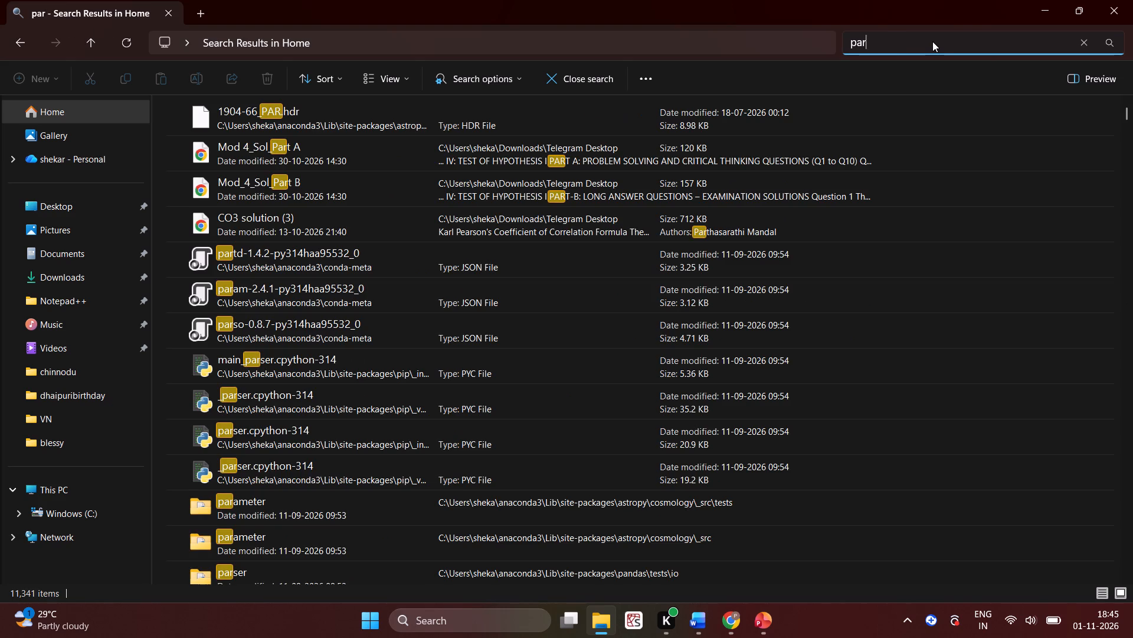
{"action": "key", "text": "BackSpace"}
{"action": "key", "text": "BackSpace"}
{"action": "key", "text": "BackSpace"}
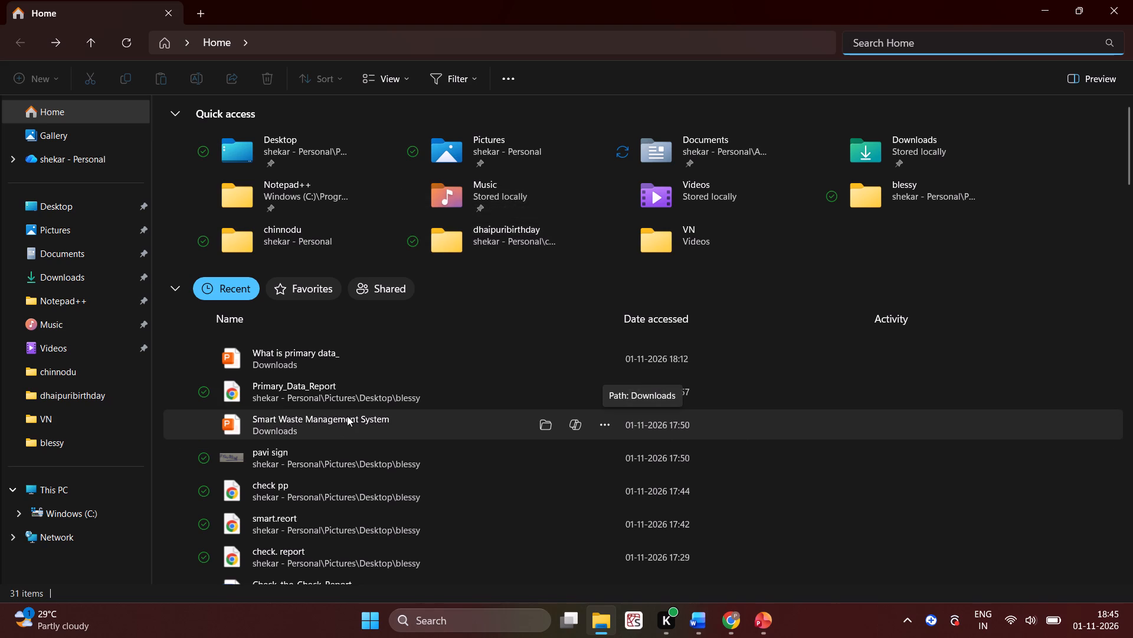
{"action": "type", "text": "prima"}
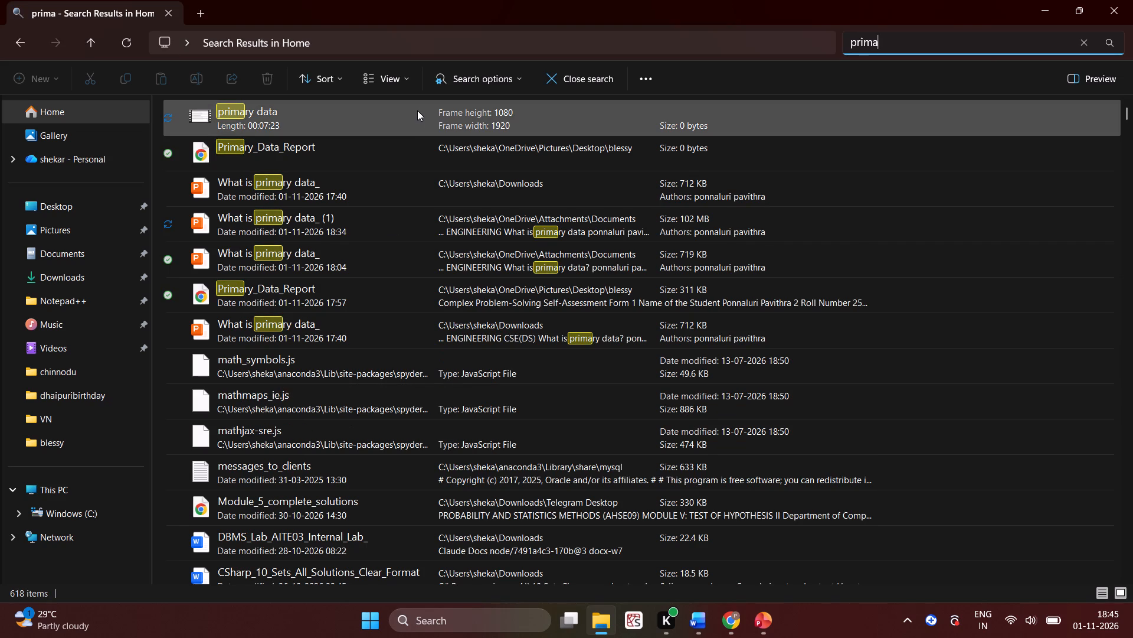
Play the "primary data" video and try to skip ahead in it, closing the player and File Explorer when done.
{"action": "left_click", "coordinate": [417, 110]}
{"action": "triple_click", "coordinate": [417, 110]}
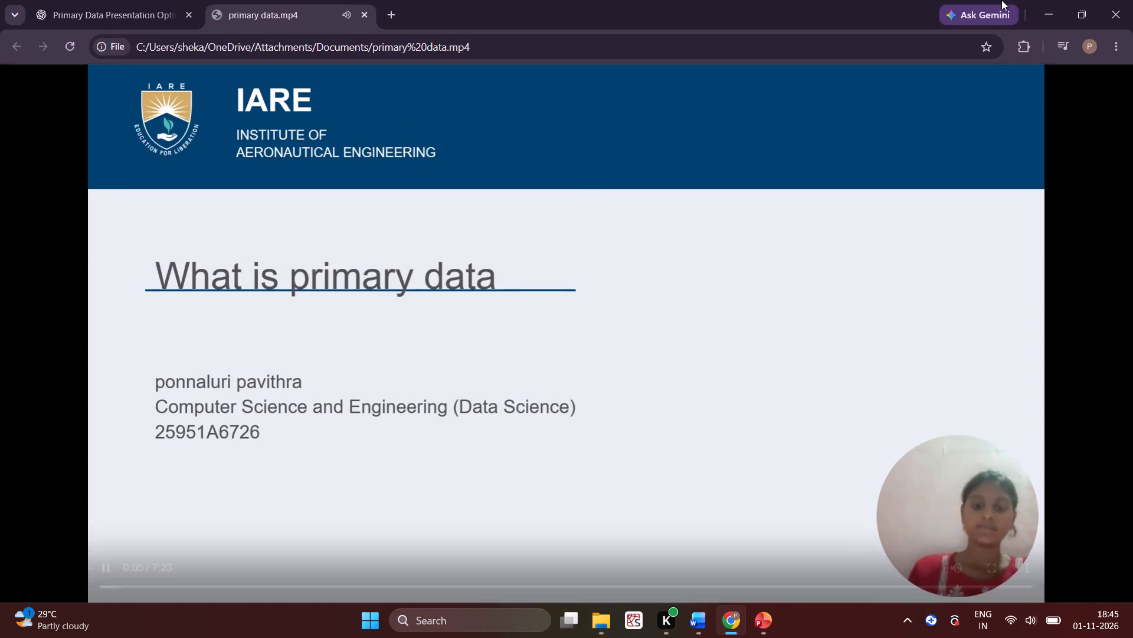
{"action": "left_click", "coordinate": [416, 581]}
{"action": "left_click", "coordinate": [416, 582]}
{"action": "triple_click", "coordinate": [416, 582]}
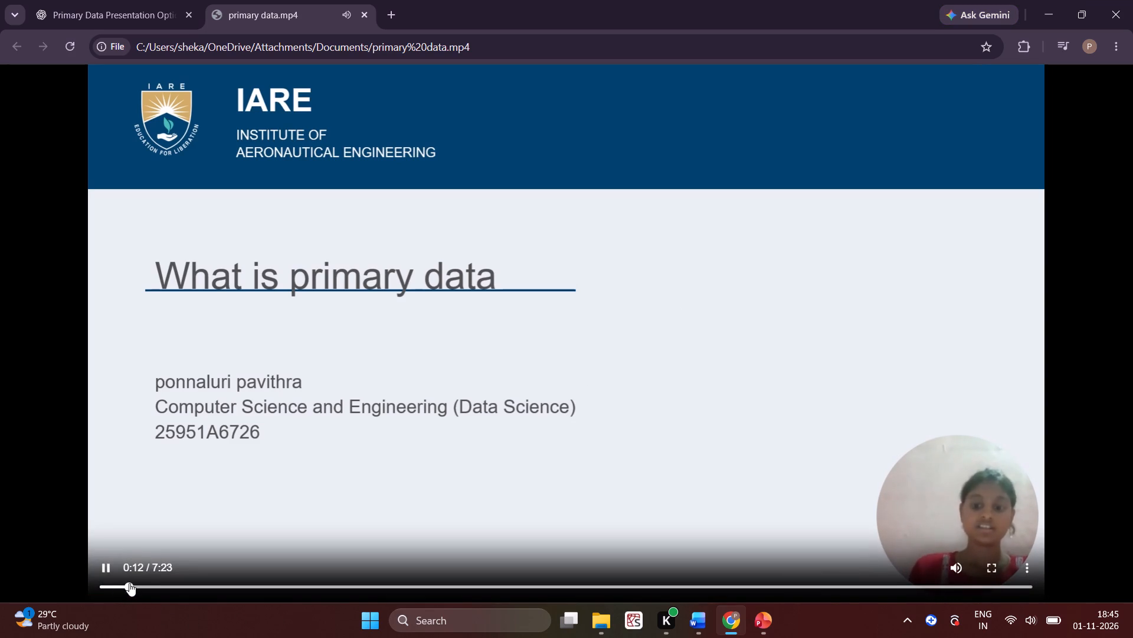
{"action": "left_click_drag", "start_coordinate": [127, 582], "coordinate": [590, 563]}
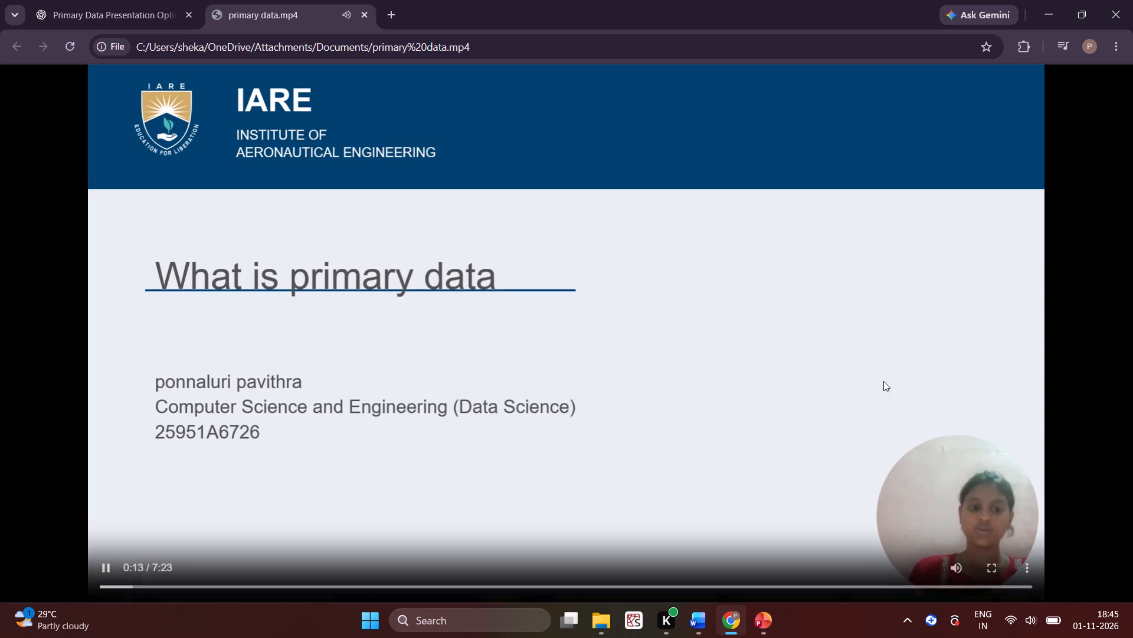
{"action": "left_click", "coordinate": [1132, 0]}
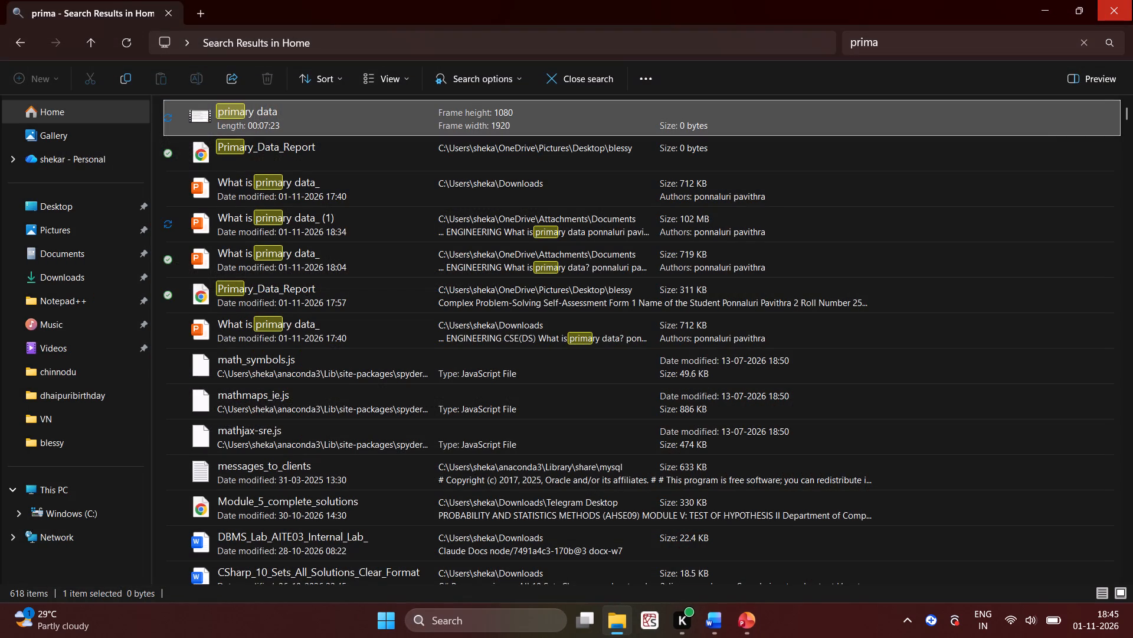
{"action": "left_click", "coordinate": [1132, 0]}
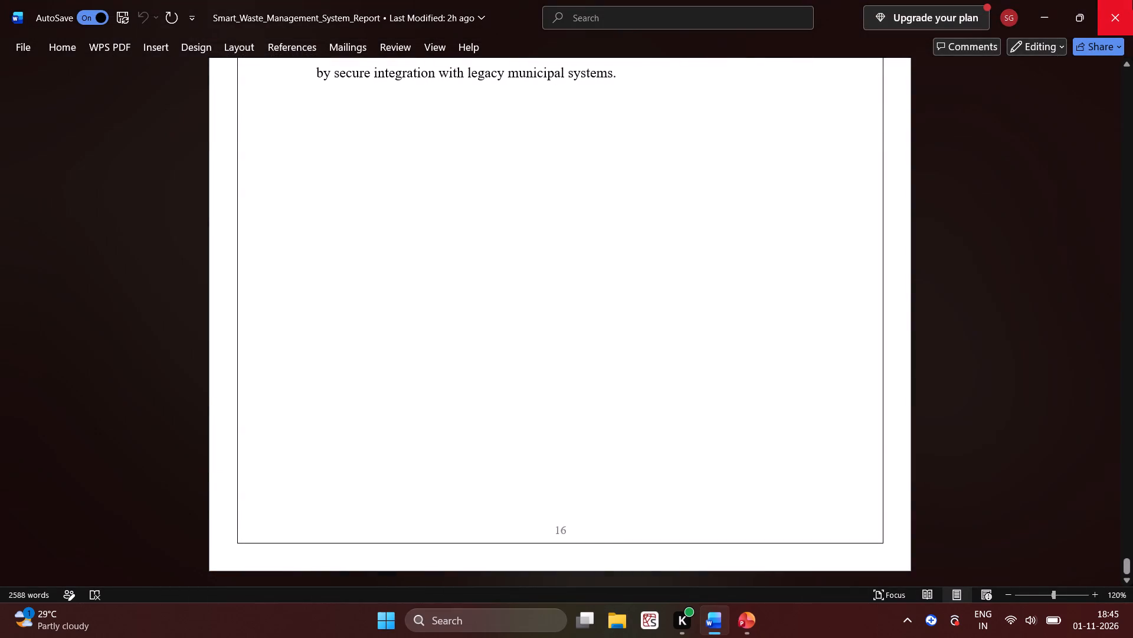
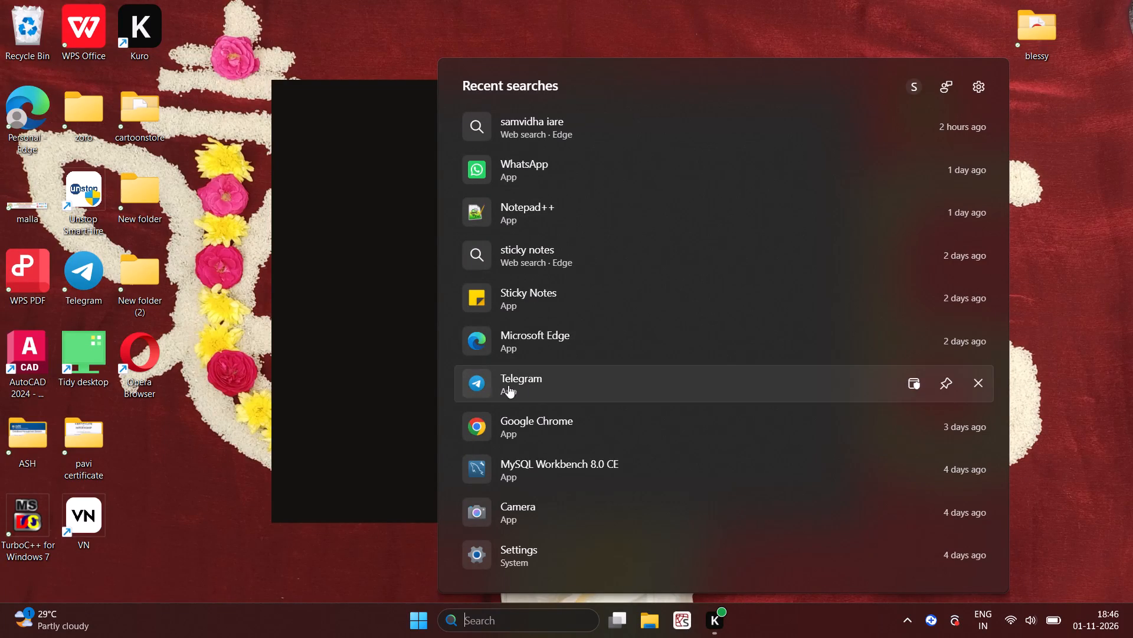
Switch to Google Chrome with the Shekar profile and open Google Drive.
{"action": "left_click", "coordinate": [518, 429]}
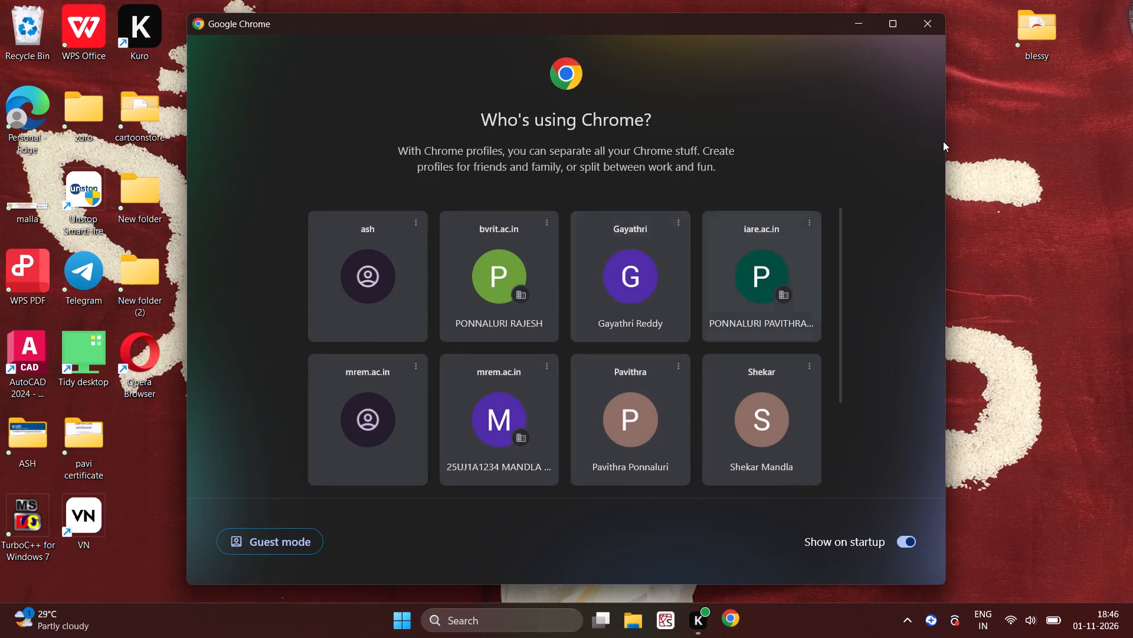
{"action": "left_click", "coordinate": [756, 375]}
{"action": "double_click", "coordinate": [752, 416]}
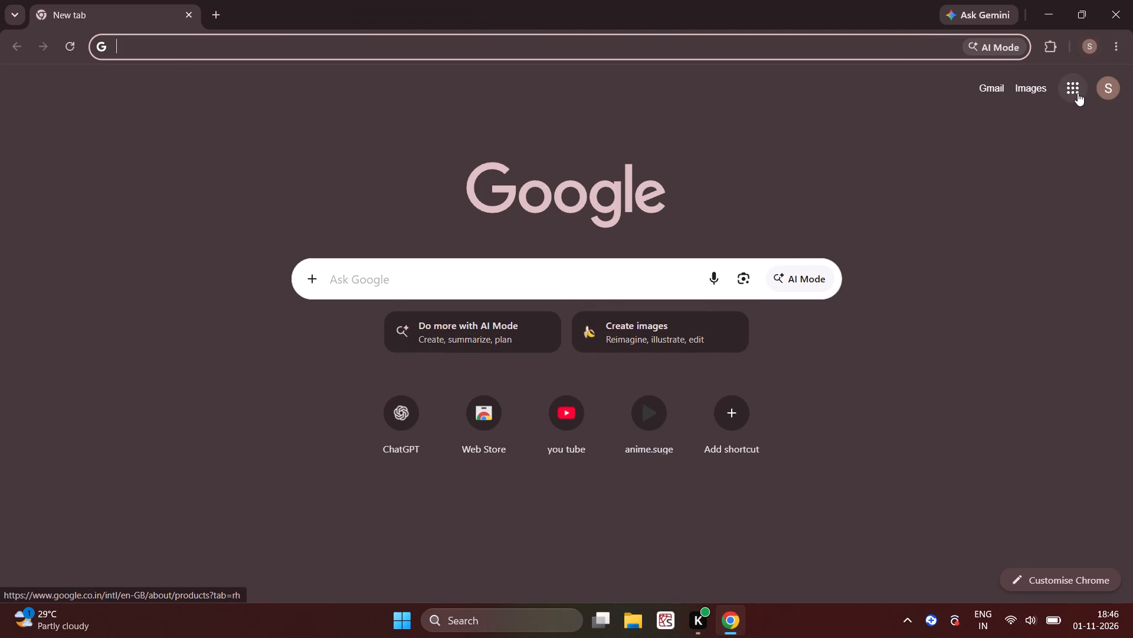
{"action": "left_click", "coordinate": [1078, 93]}
{"action": "left_click", "coordinate": [1015, 196]}
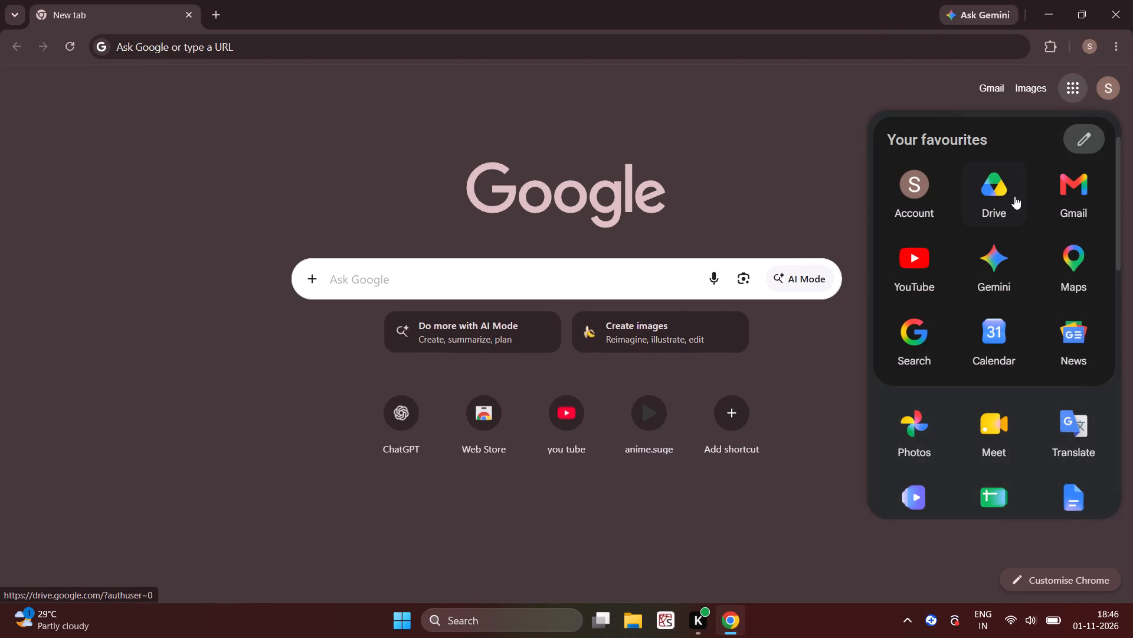
{"action": "left_click", "coordinate": [1015, 196]}
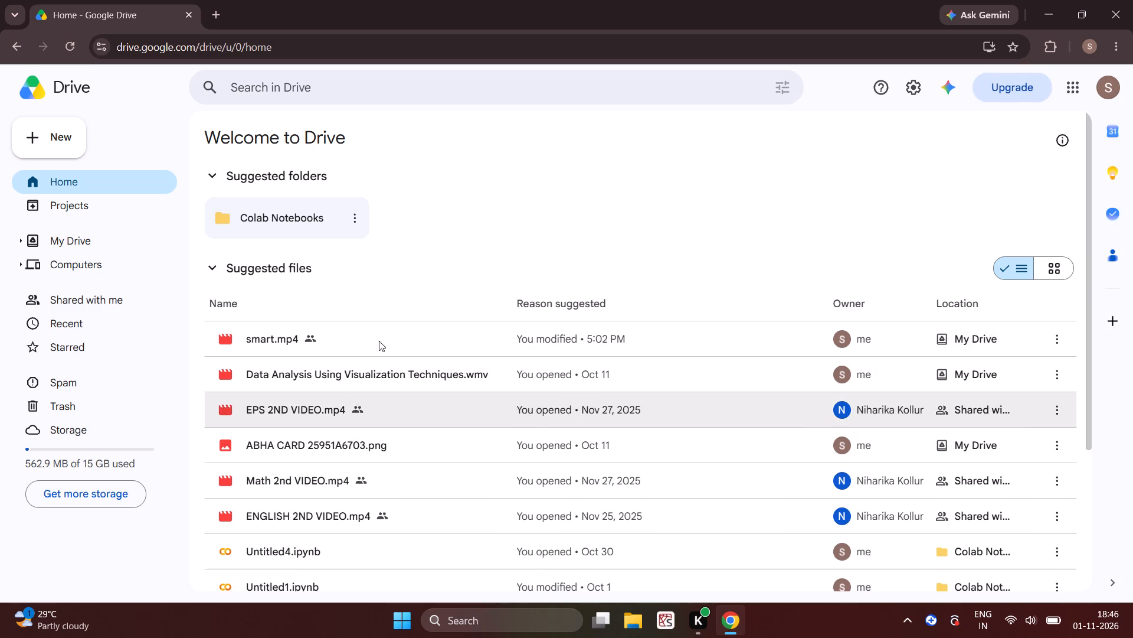
Start a file upload to Drive and search the Videos folder for "primary data".
{"action": "left_click", "coordinate": [33, 147]}
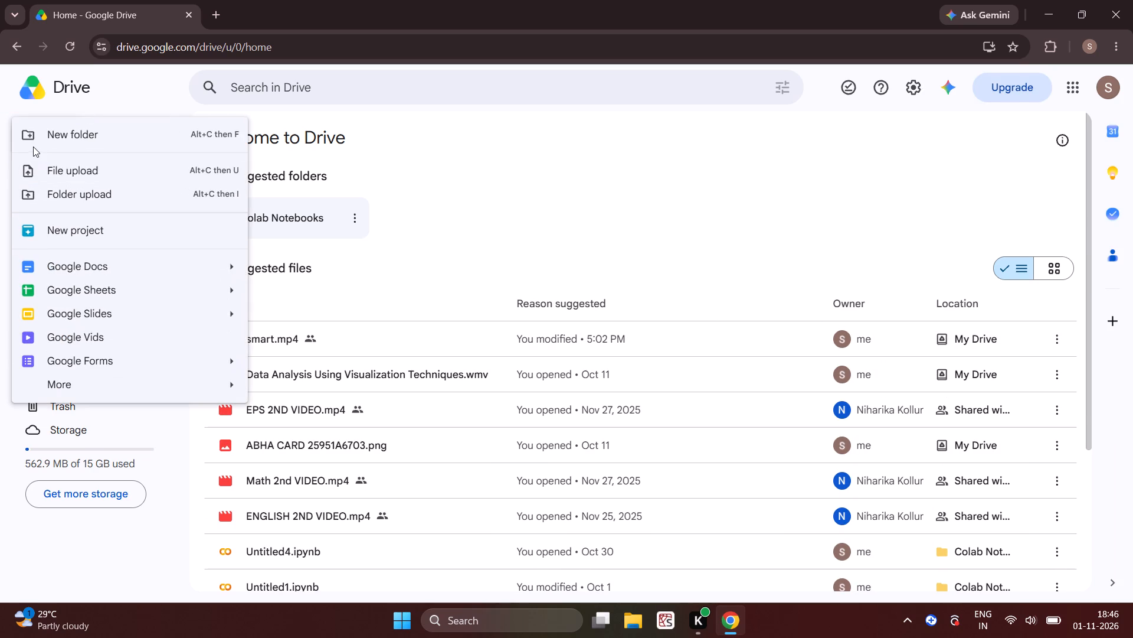
{"action": "left_click", "coordinate": [41, 174]}
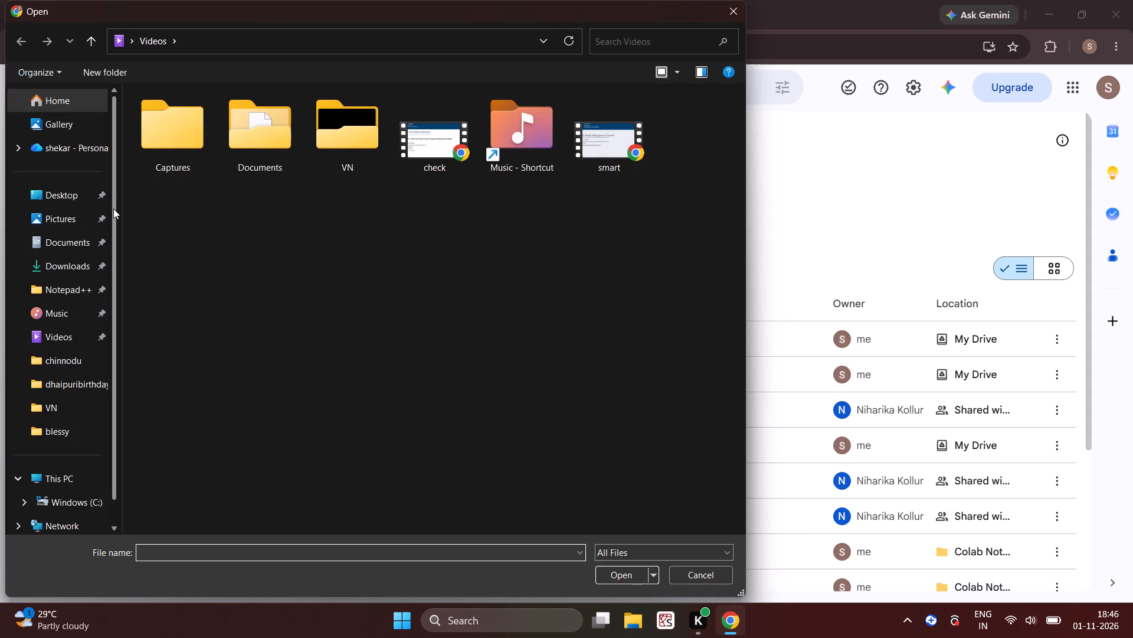
{"action": "left_click", "coordinate": [607, 31]}
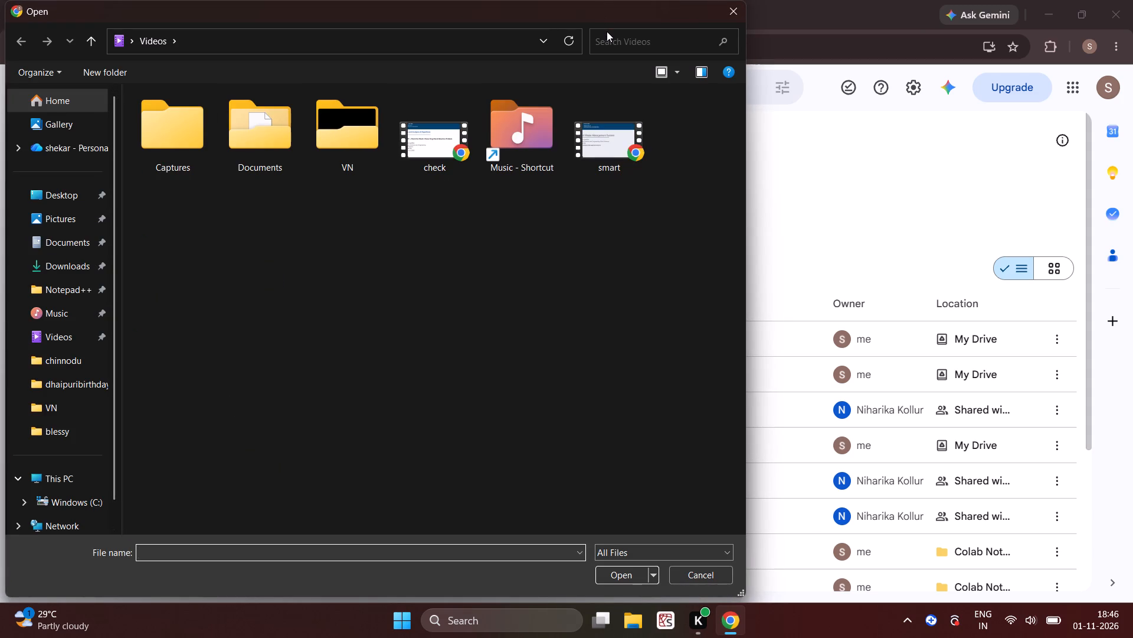
{"action": "left_click", "coordinate": [607, 37]}
{"action": "type", "text": "pr"}
{"action": "key", "text": "i"}
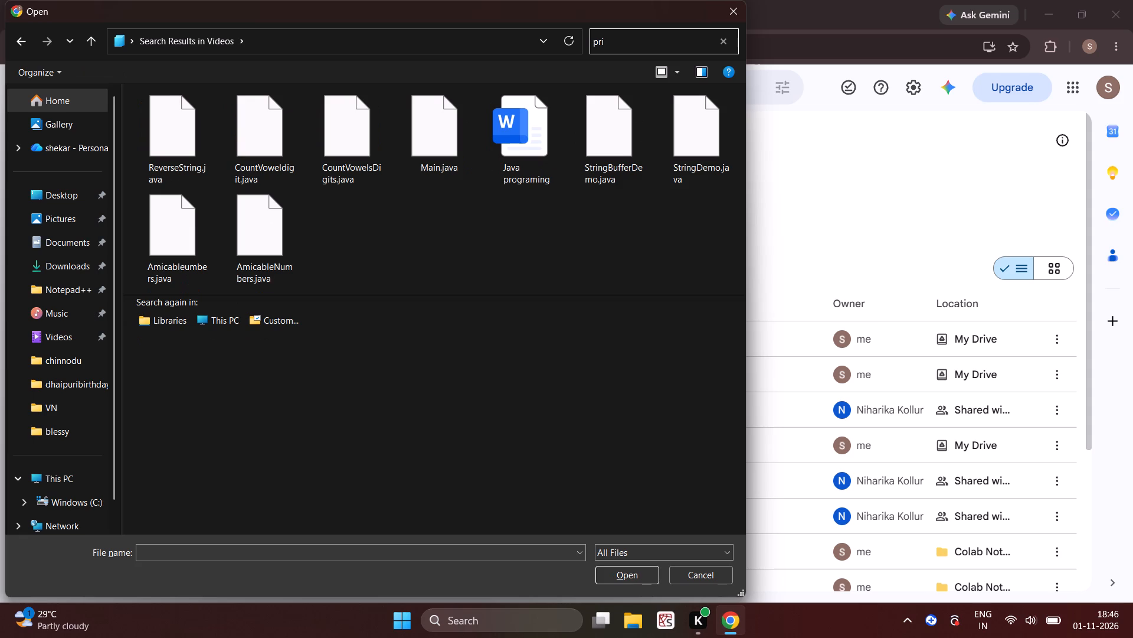
{"action": "type", "text": "ma"}
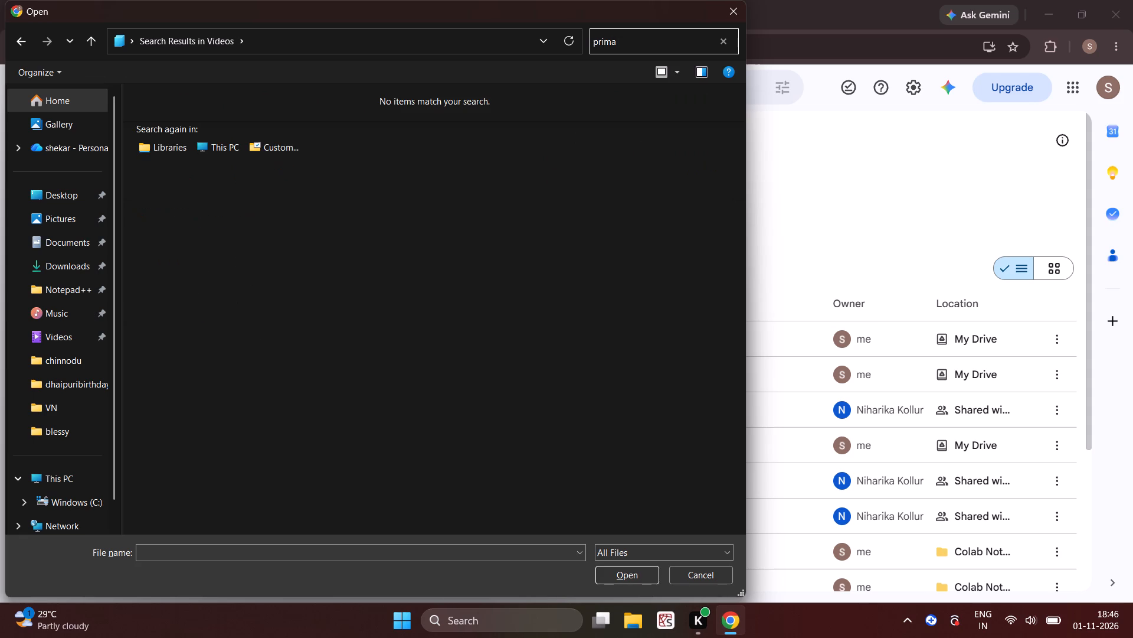
{"action": "type", "text": "ry"}
{"action": "key", "text": "space"}
{"action": "type", "text": "dta"}
{"action": "key", "text": "BackSpace"}
{"action": "key", "text": "BackSpace"}
{"action": "type", "text": "ata"}
{"action": "scroll", "coordinate": [89, 172], "scroll_direction": "up", "scroll_amount": 1}
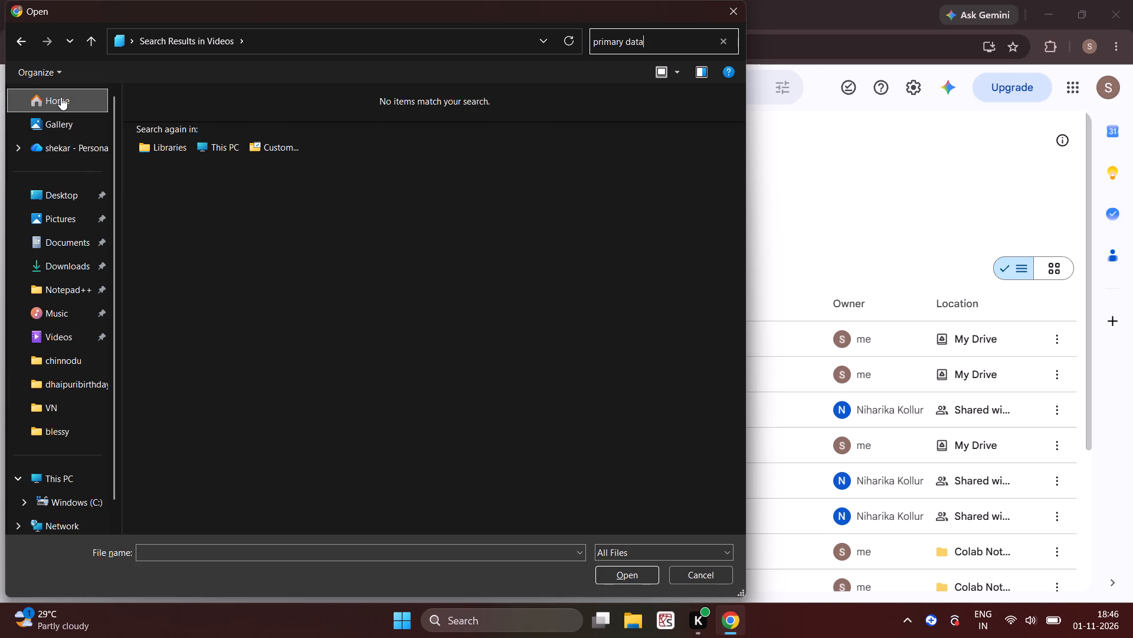
Choose the "primary data" video from Home's recent files and upload it to Drive.
{"action": "left_click", "coordinate": [61, 97]}
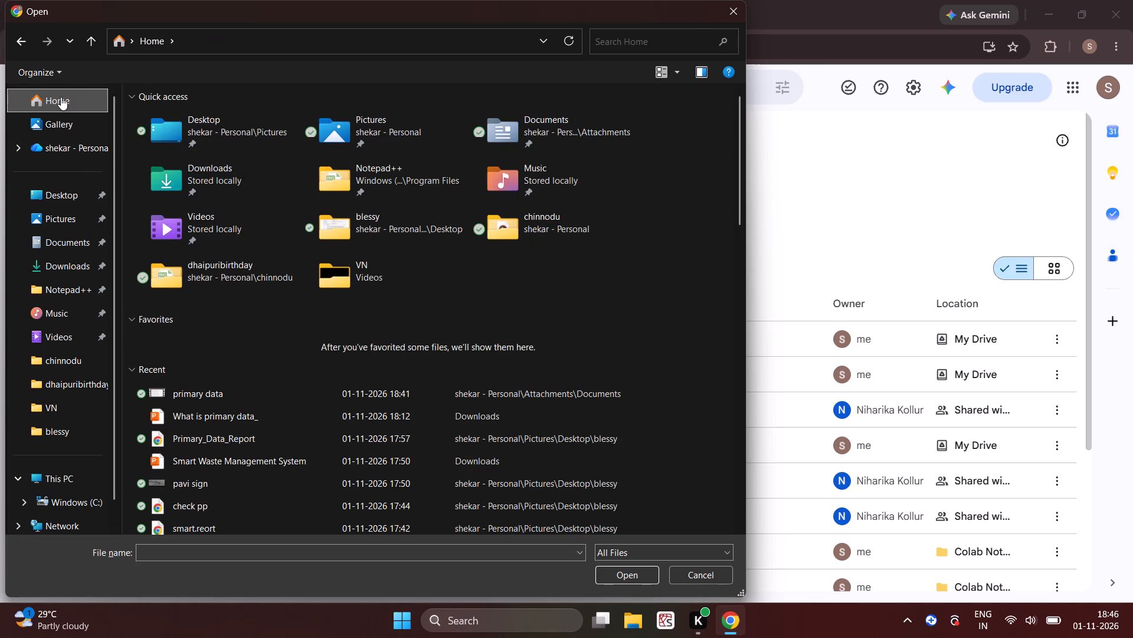
{"action": "left_click", "coordinate": [247, 385]}
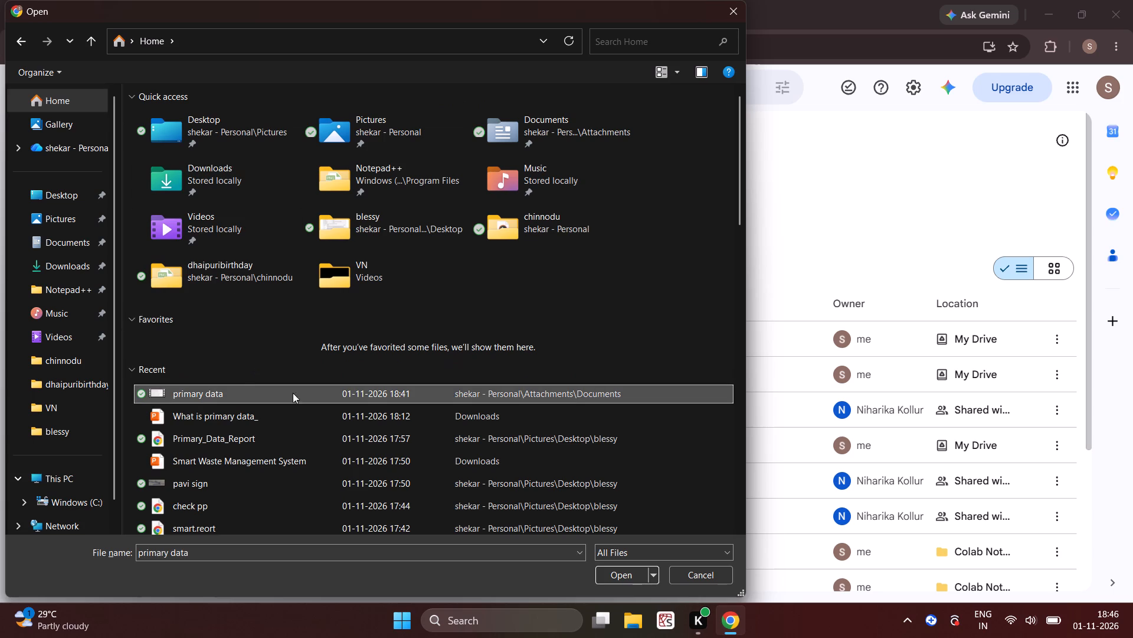
{"action": "left_click", "coordinate": [617, 579]}
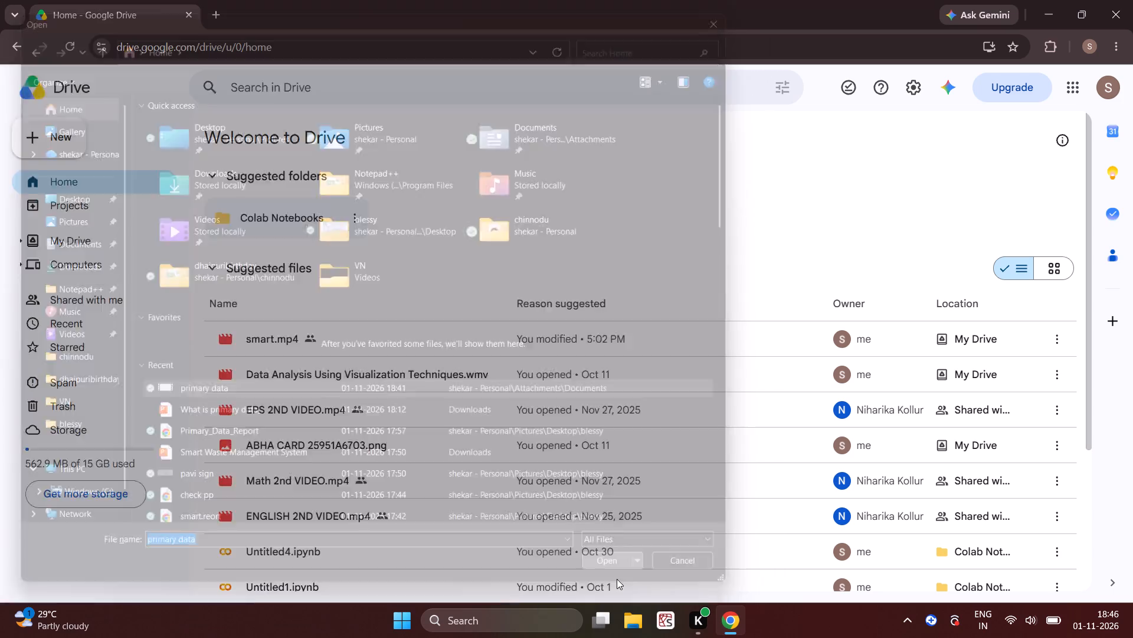
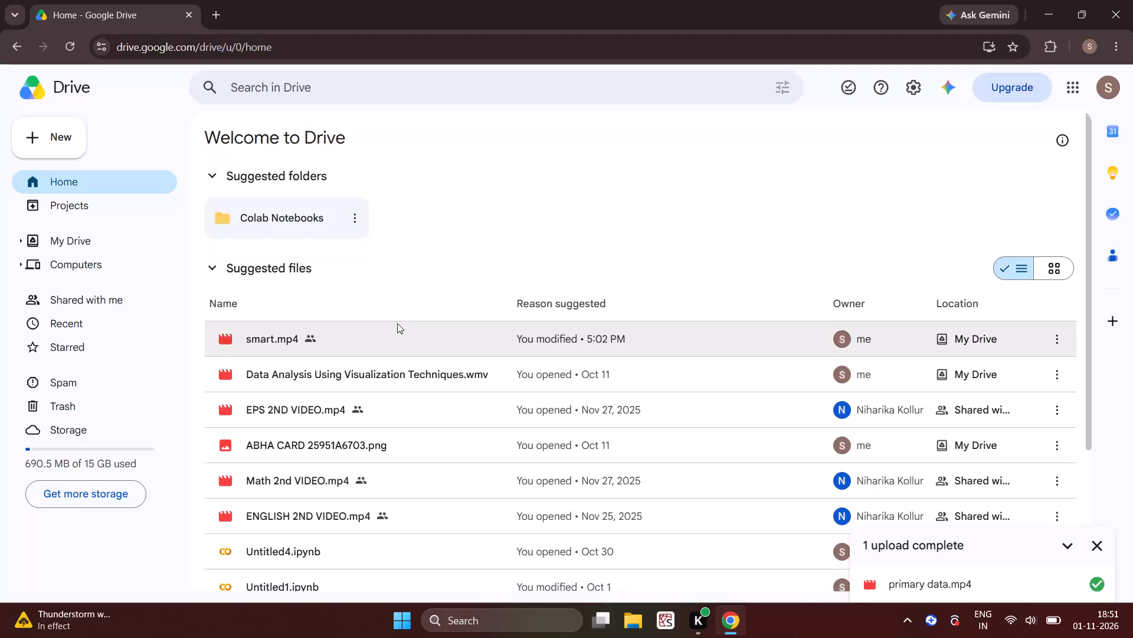
Set general access for the uploaded primary data.mp4 in Google Drive to Anyone with the link and copy its sharing link.
{"action": "scroll", "coordinate": [397, 323], "scroll_direction": "up", "scroll_amount": 5}
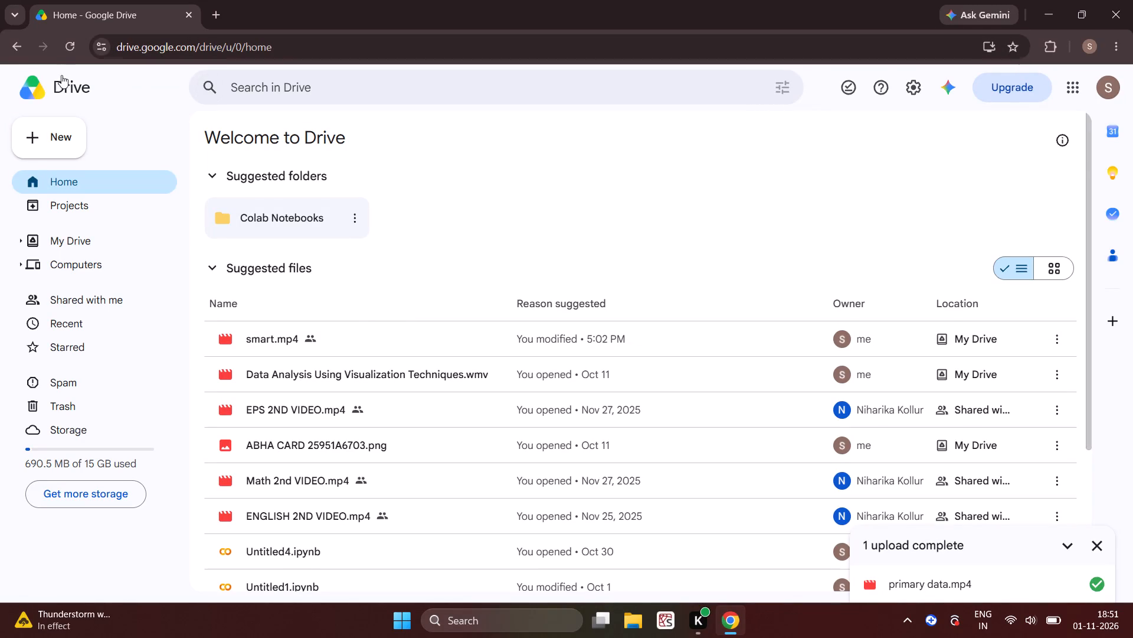
{"action": "left_click", "coordinate": [75, 48]}
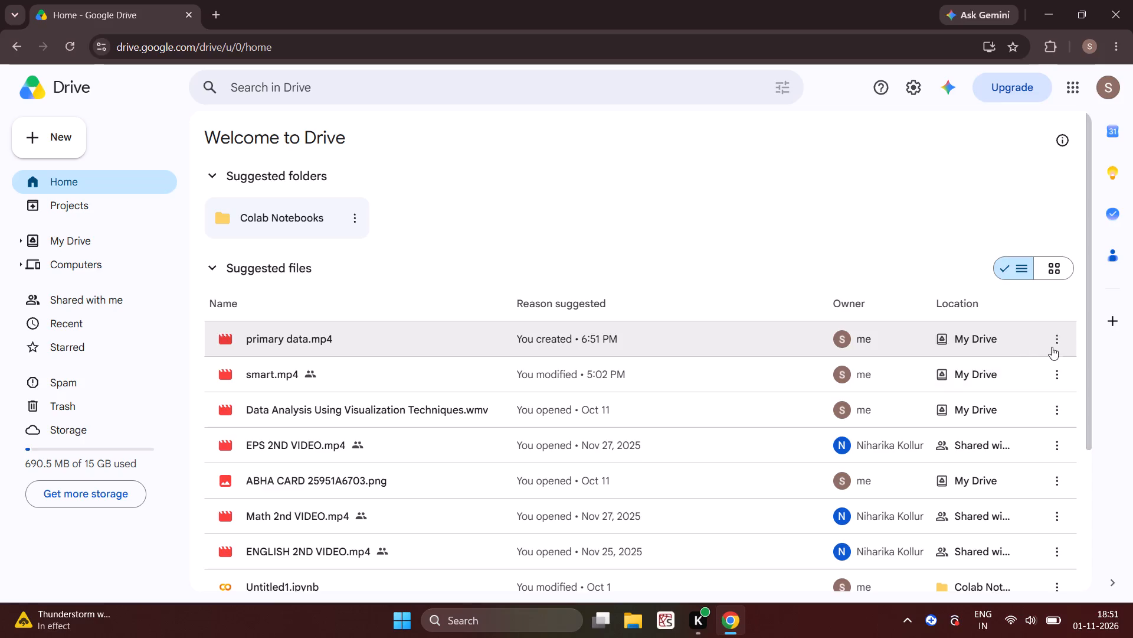
{"action": "left_click", "coordinate": [1057, 344]}
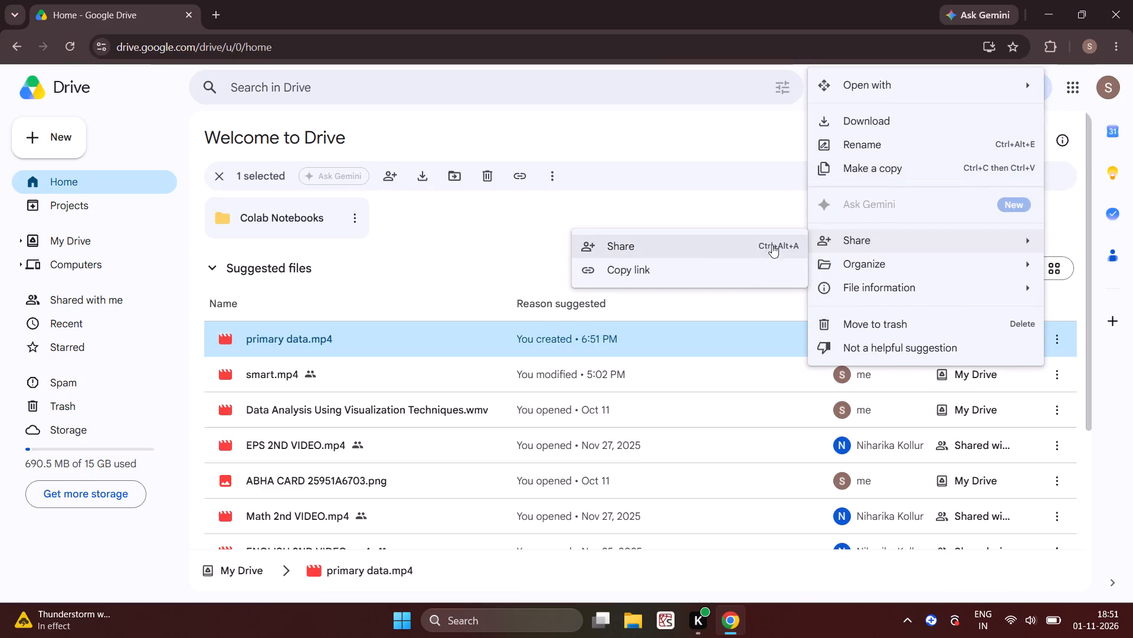
{"action": "left_click", "coordinate": [708, 239]}
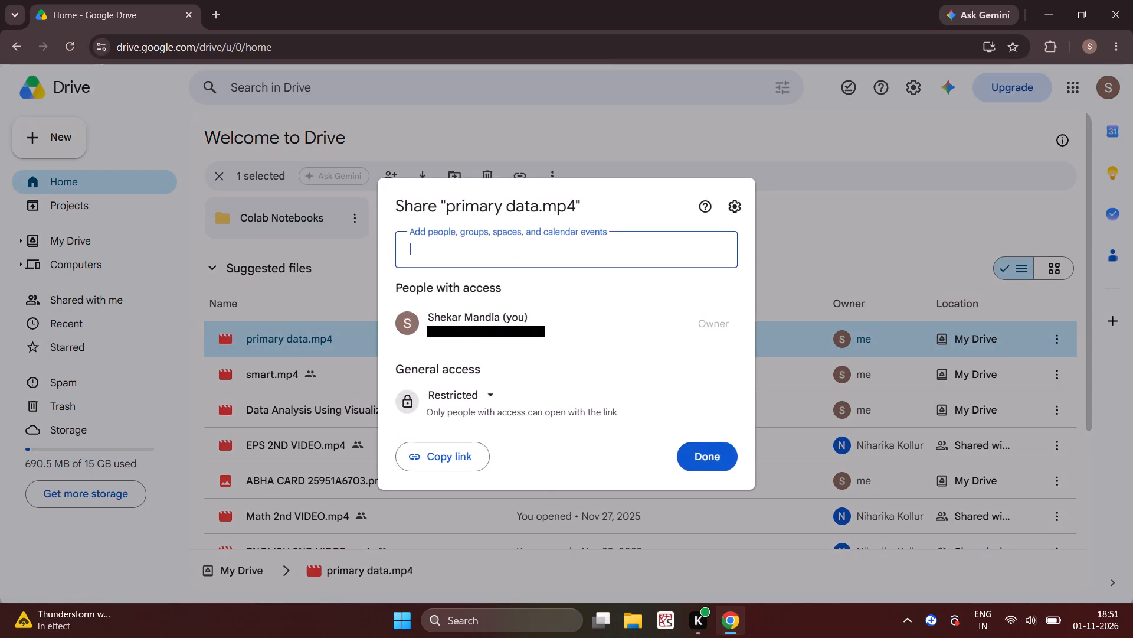
{"action": "left_click", "coordinate": [488, 397]}
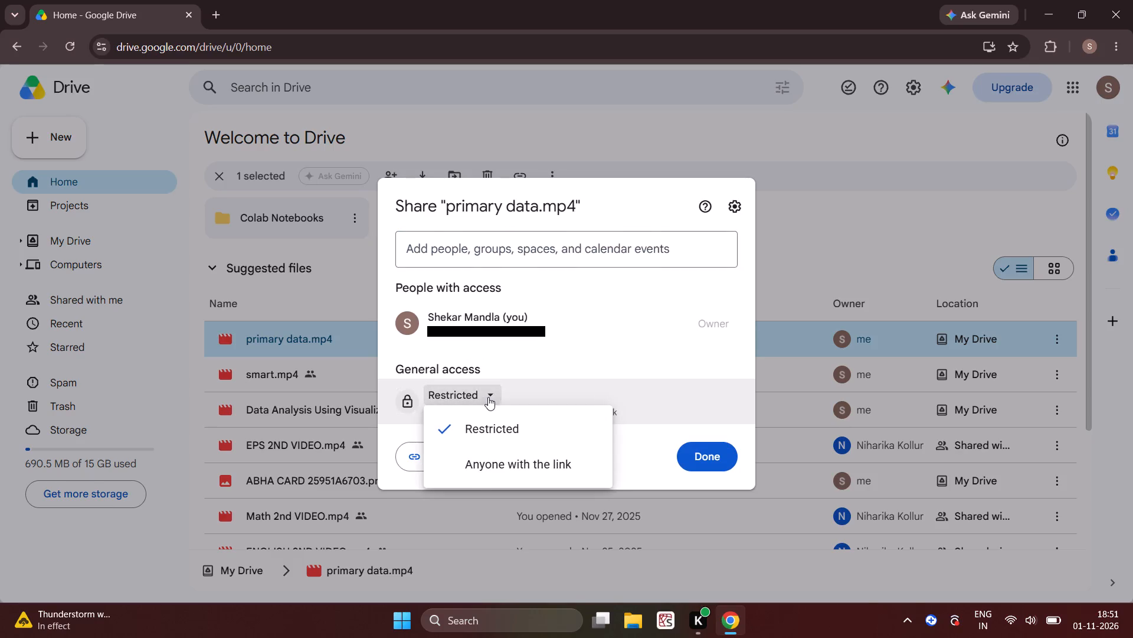
{"action": "left_click", "coordinate": [475, 472]}
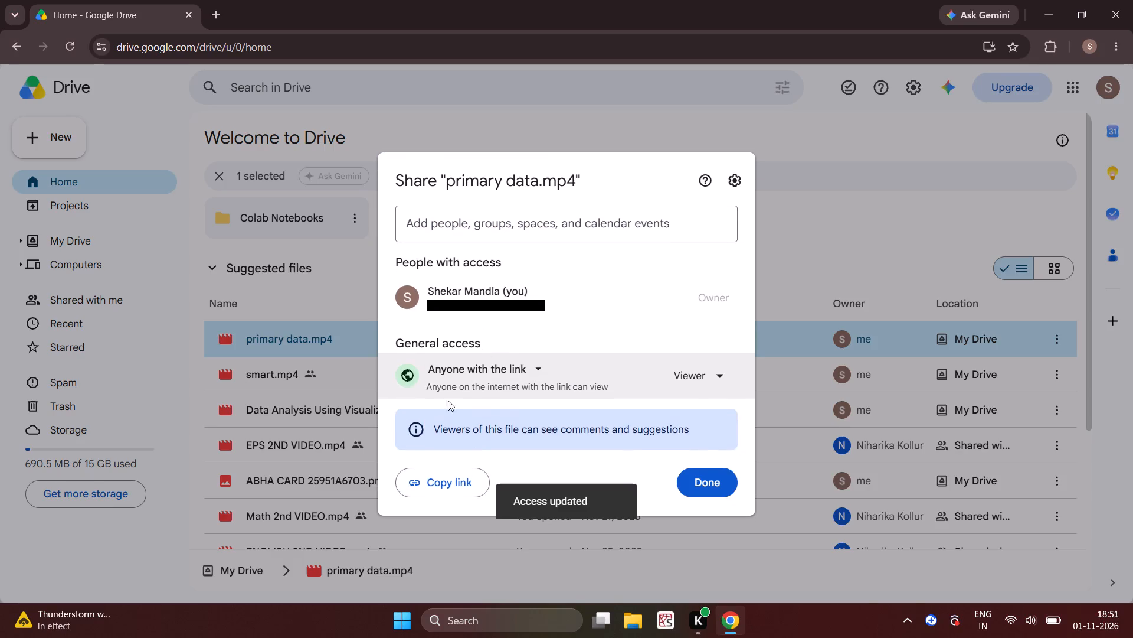
{"action": "left_click", "coordinate": [425, 479]}
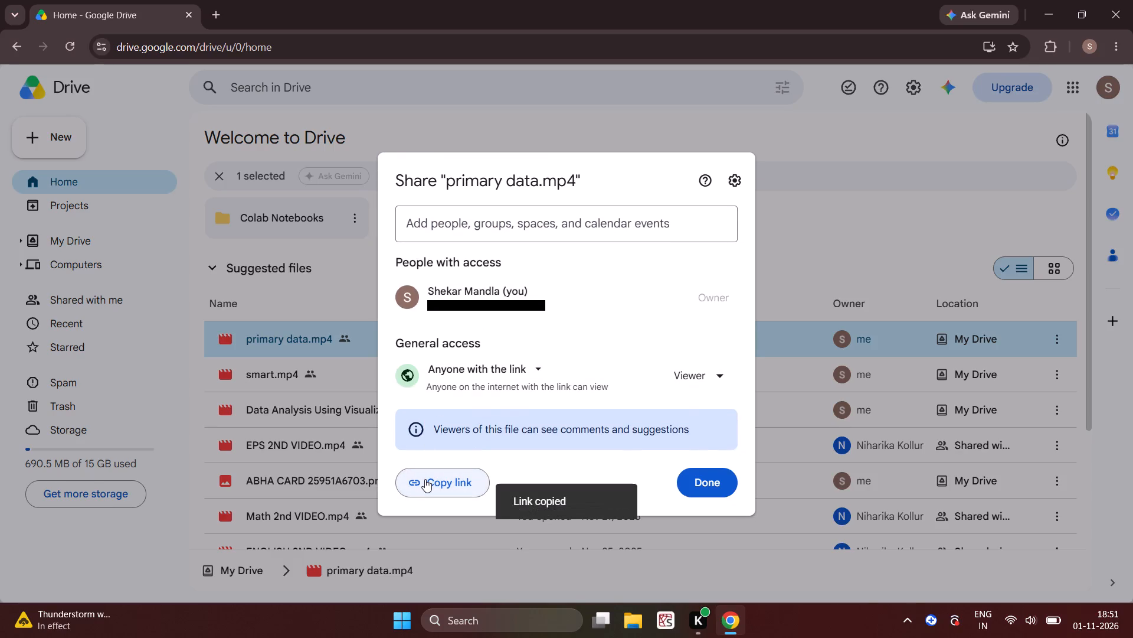
{"action": "left_click", "coordinate": [899, 245]}
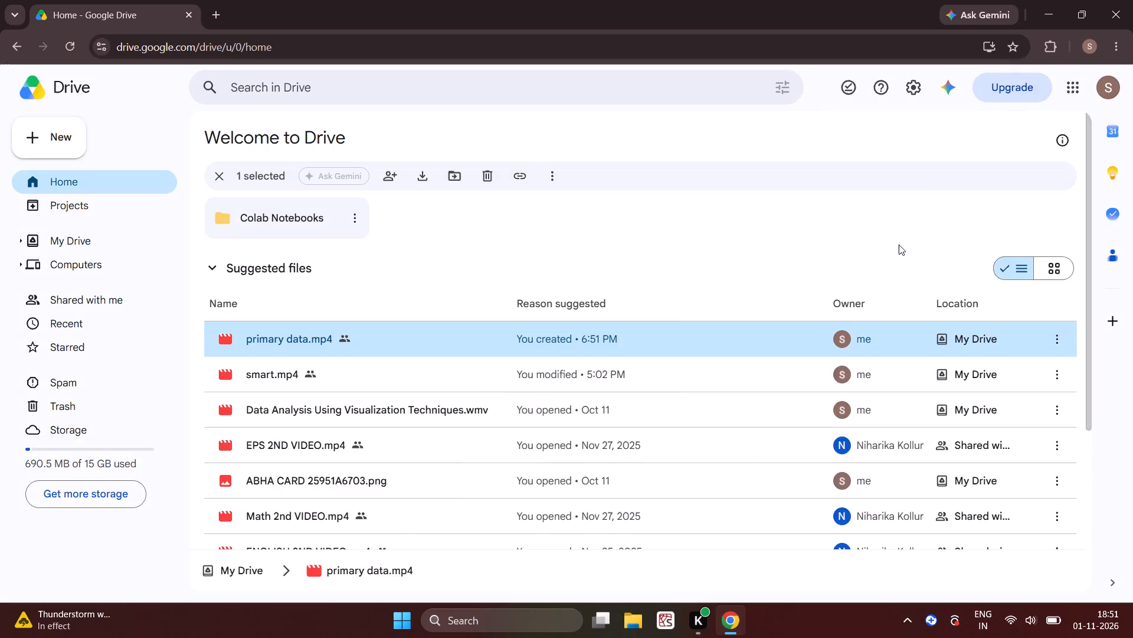
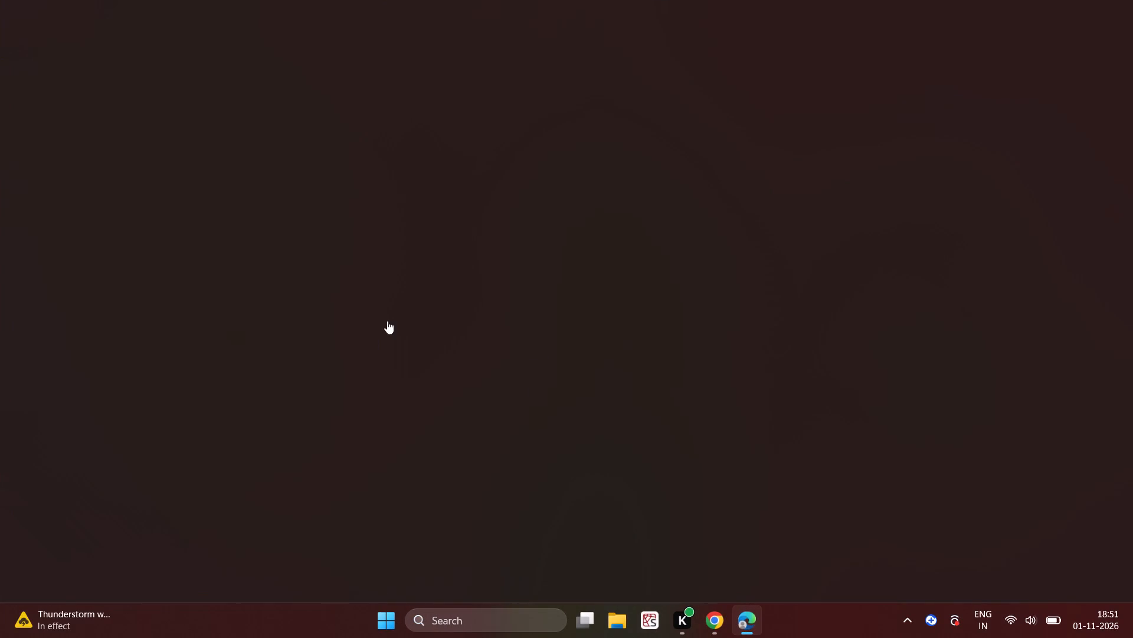
In Microsoft Edge, search the web for "samvidha iare" and open the IARE Samvidha portal from the results.
{"action": "left_click", "coordinate": [407, 166]}
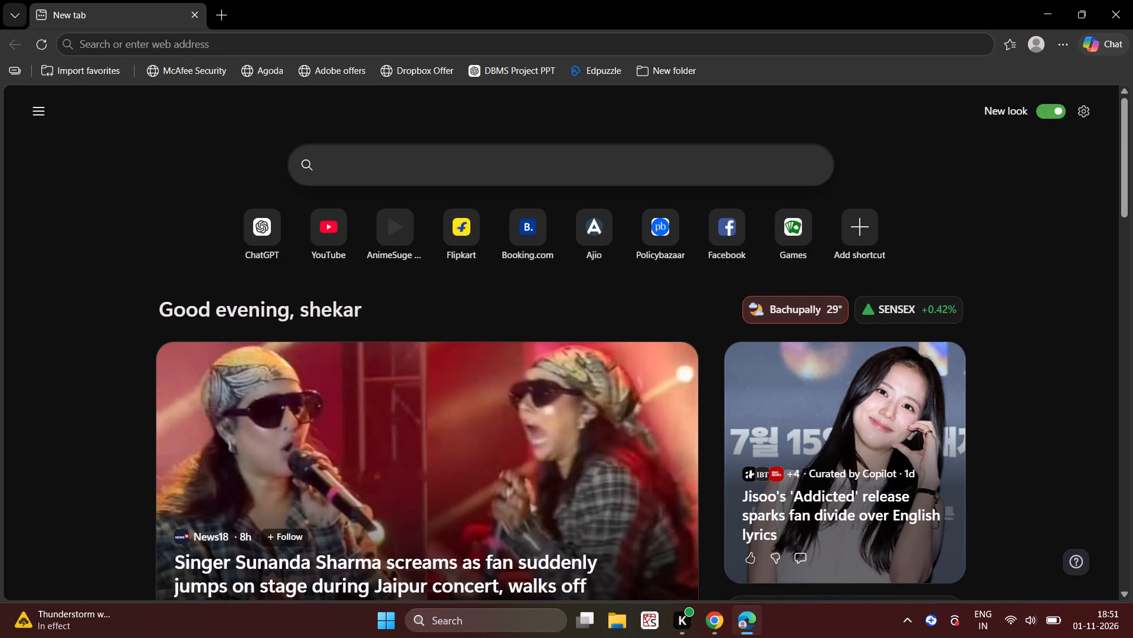
{"action": "left_click", "coordinate": [389, 204]}
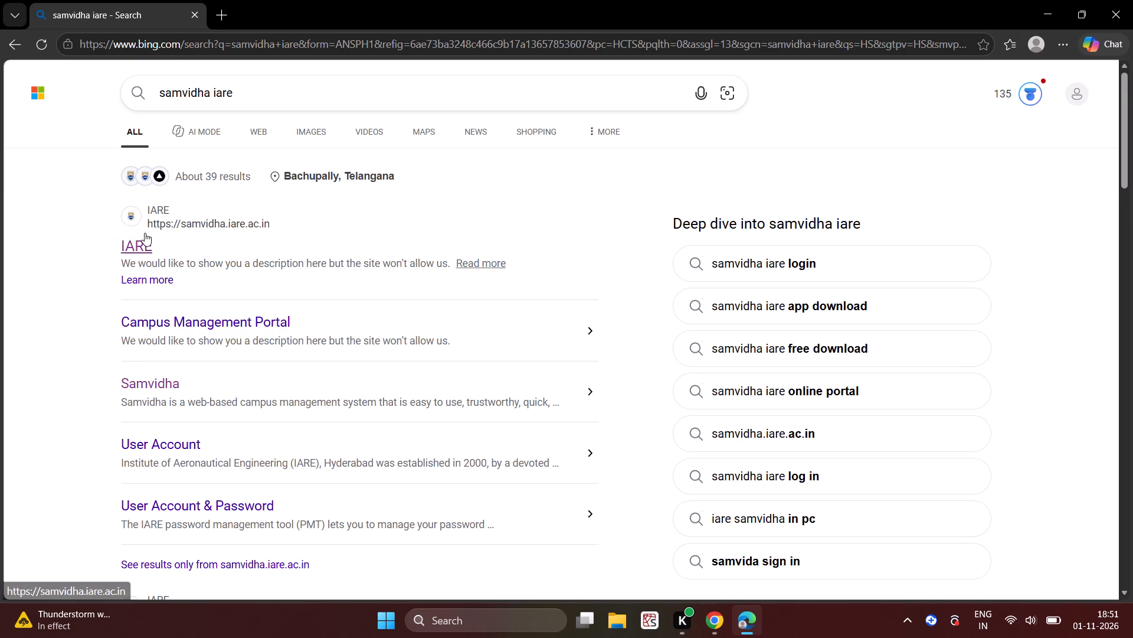
{"action": "double_click", "coordinate": [145, 237]}
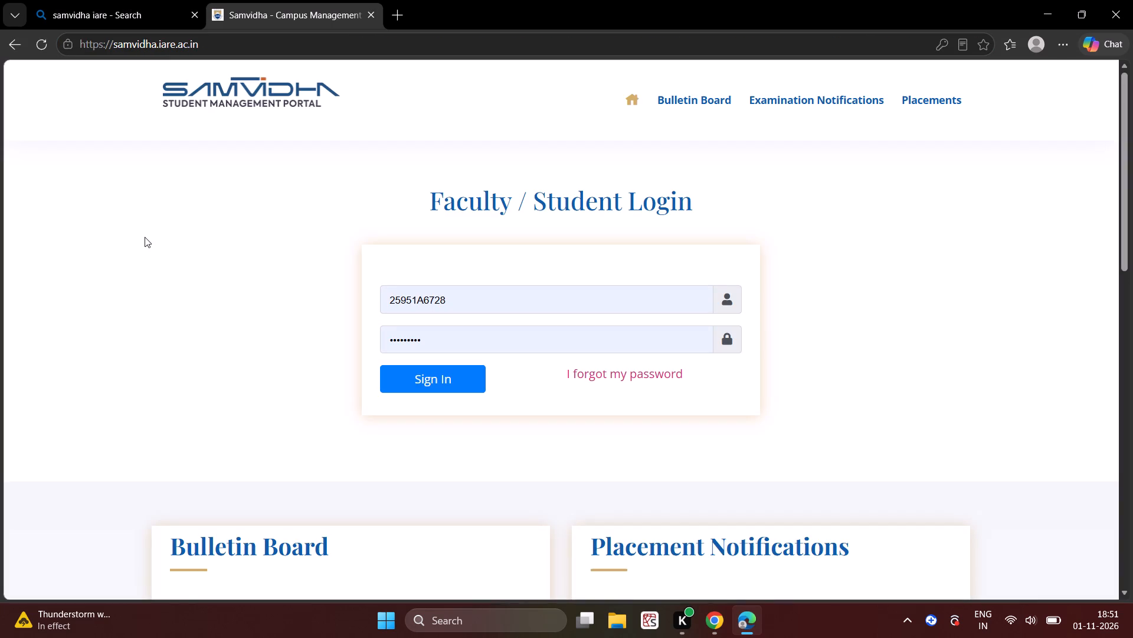
Switch the prefilled login to the presenting student's saved account and sign in to the Samvidha portal.
{"action": "left_click", "coordinate": [474, 312]}
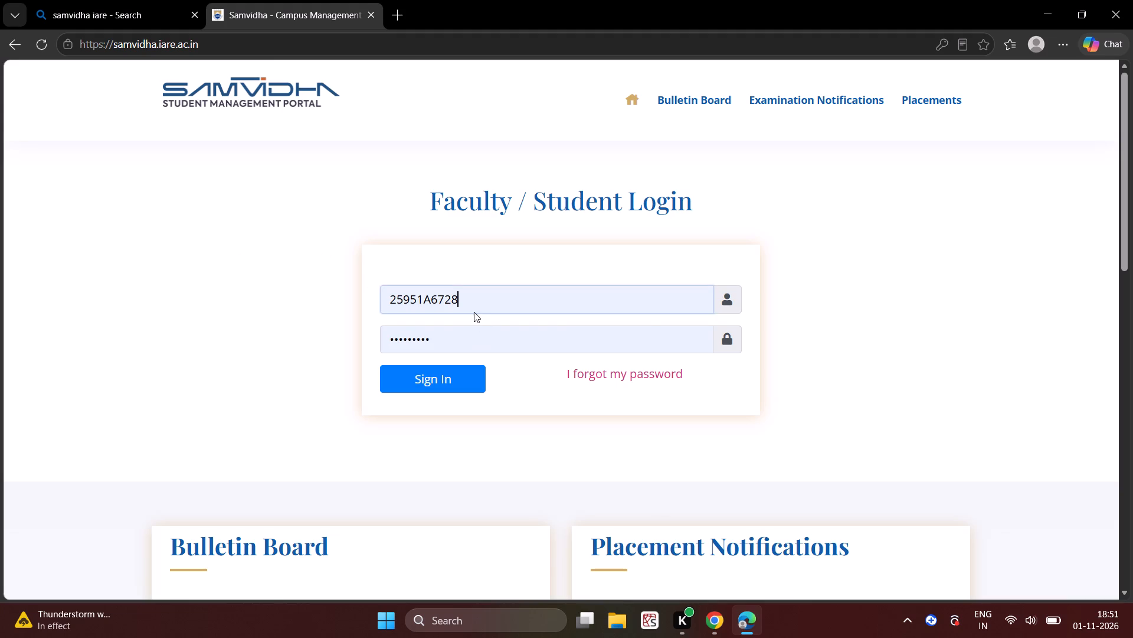
{"action": "left_click", "coordinate": [447, 418]}
{"action": "left_click", "coordinate": [446, 377]}
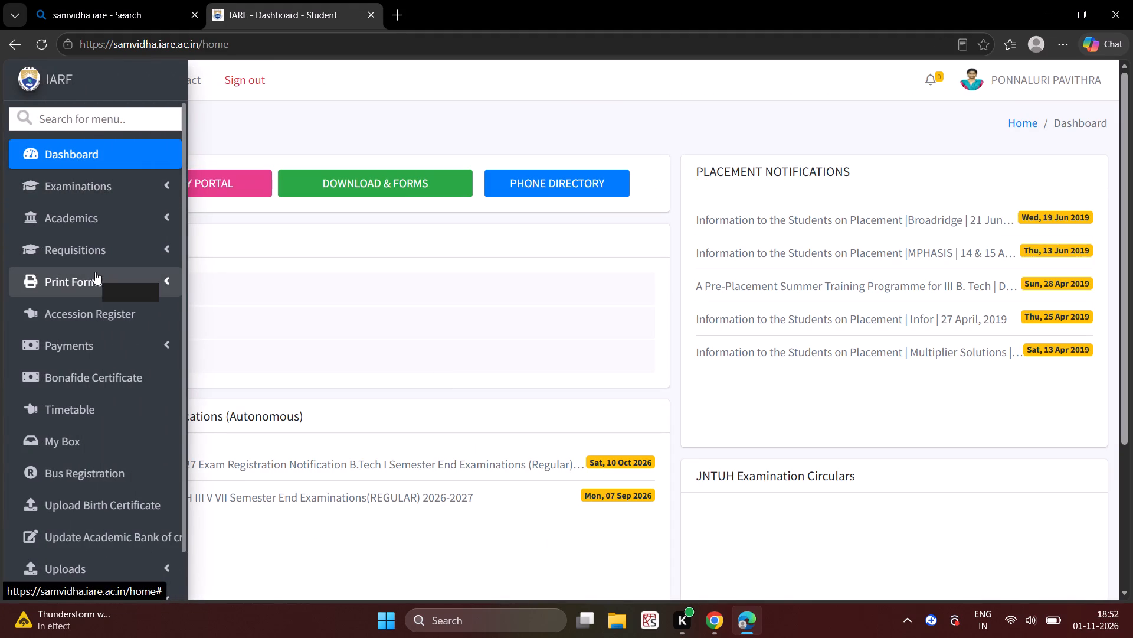
Go to the AAT-II uploads page and get the question for ACDE01, Data Handling and Visualization Techniques.
{"action": "scroll", "coordinate": [95, 272], "scroll_direction": "down", "scroll_amount": 1}
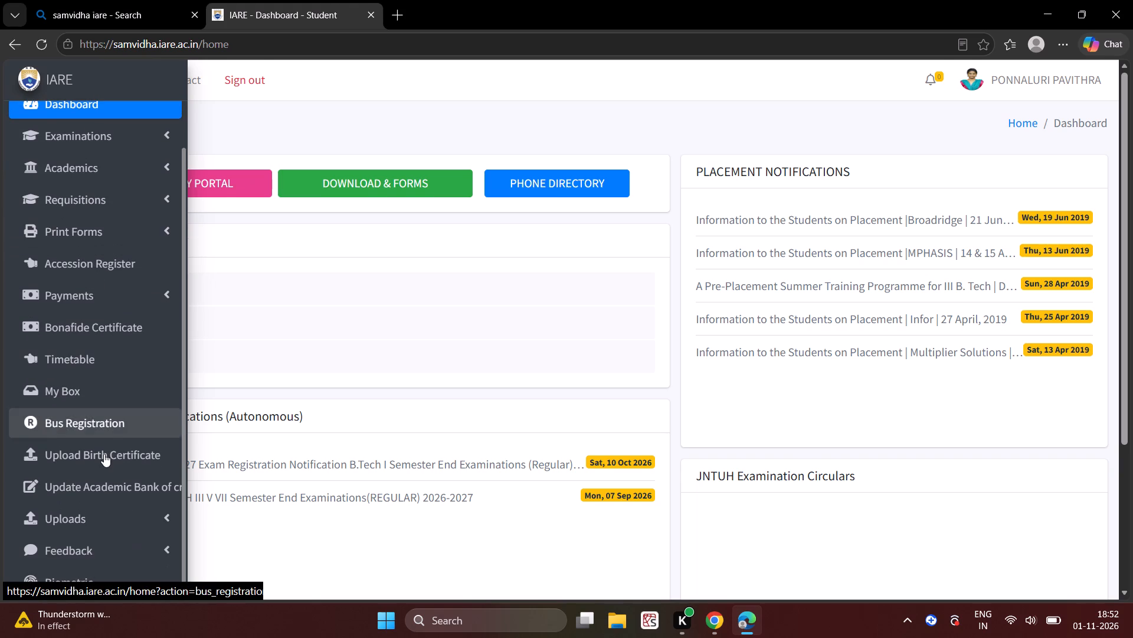
{"action": "scroll", "coordinate": [104, 454], "scroll_direction": "down", "scroll_amount": 2}
{"action": "left_click", "coordinate": [95, 520]}
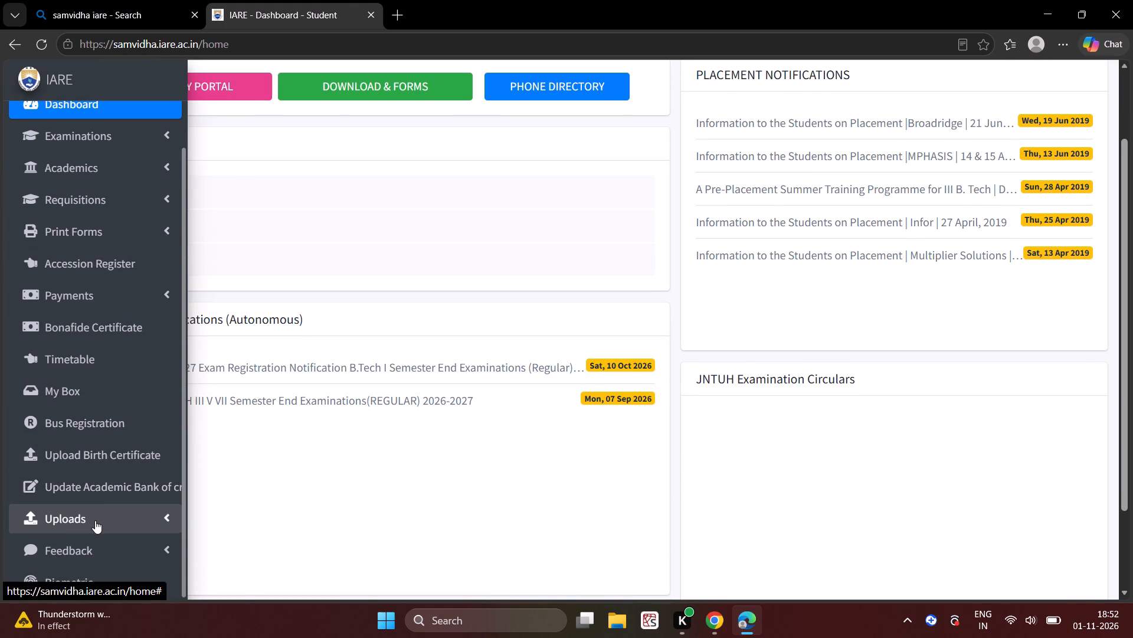
{"action": "scroll", "coordinate": [95, 520], "scroll_direction": "down", "scroll_amount": 5}
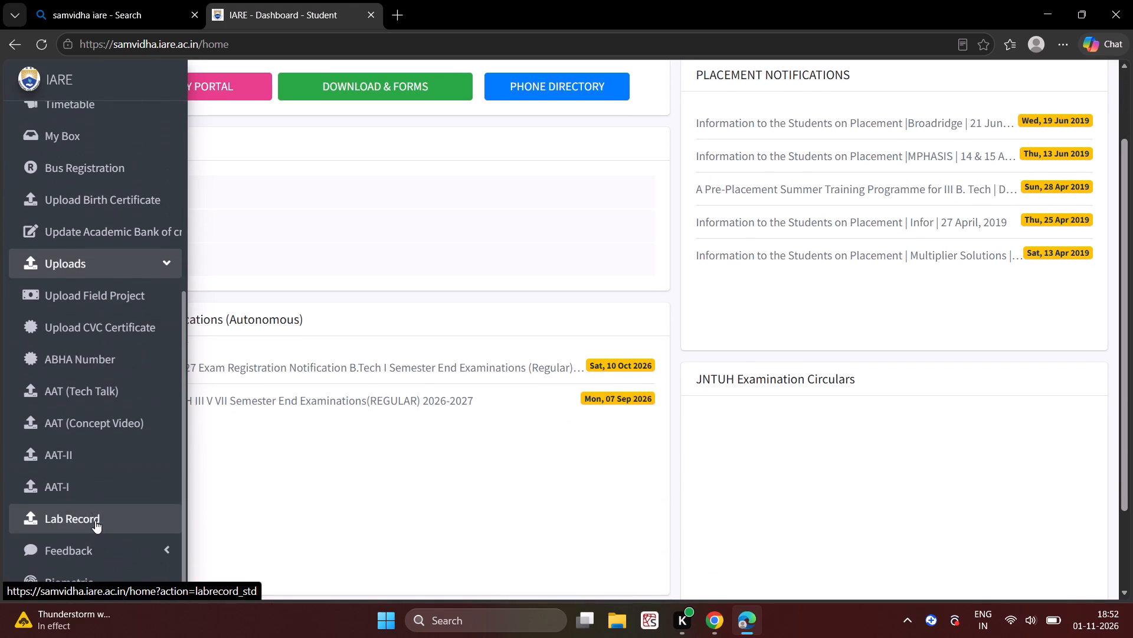
{"action": "left_click", "coordinate": [112, 448]}
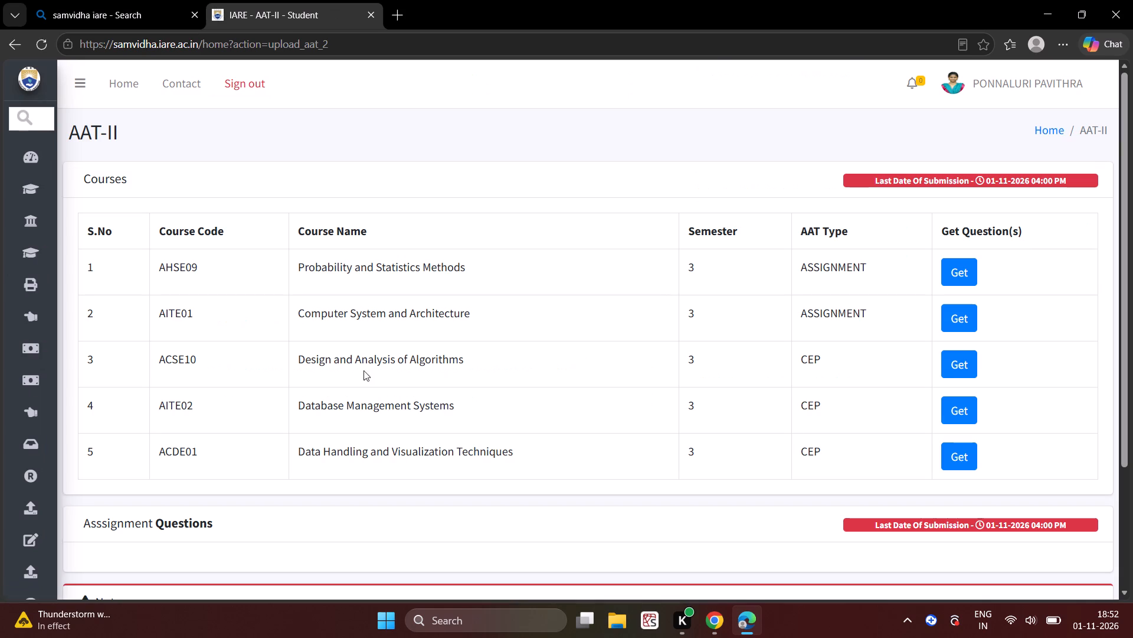
{"action": "left_click", "coordinate": [967, 457]}
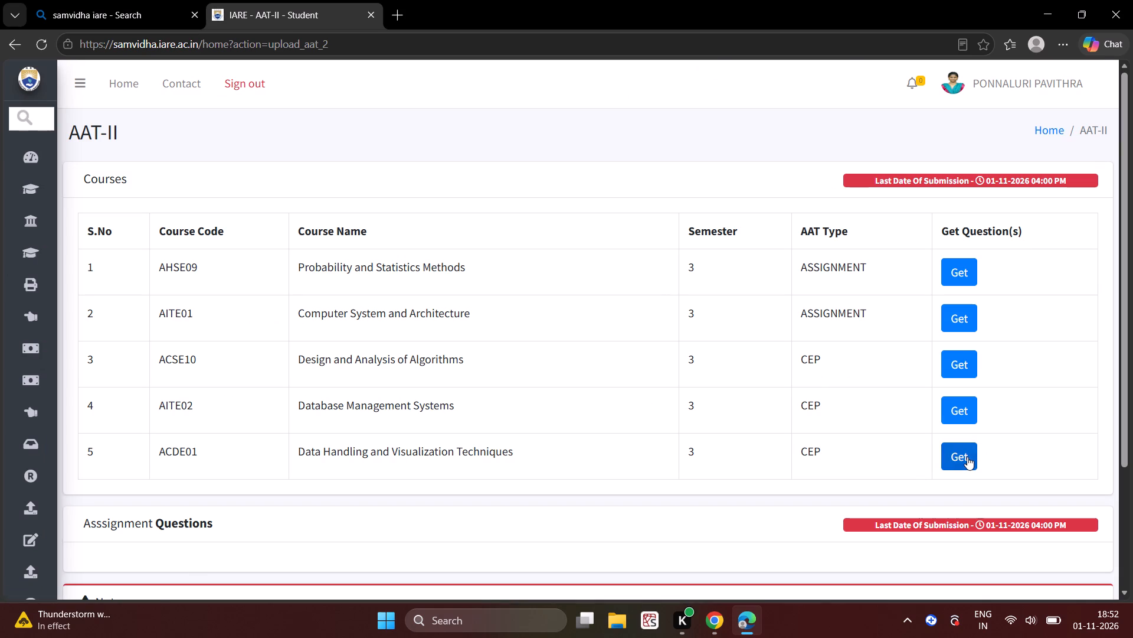
{"action": "left_click", "coordinate": [552, 418]}
Paste the copied Google Drive sharing link as the video link for the ACDE01 question "What is primary data?".
{"action": "scroll", "coordinate": [552, 418], "scroll_direction": "down", "scroll_amount": 2}
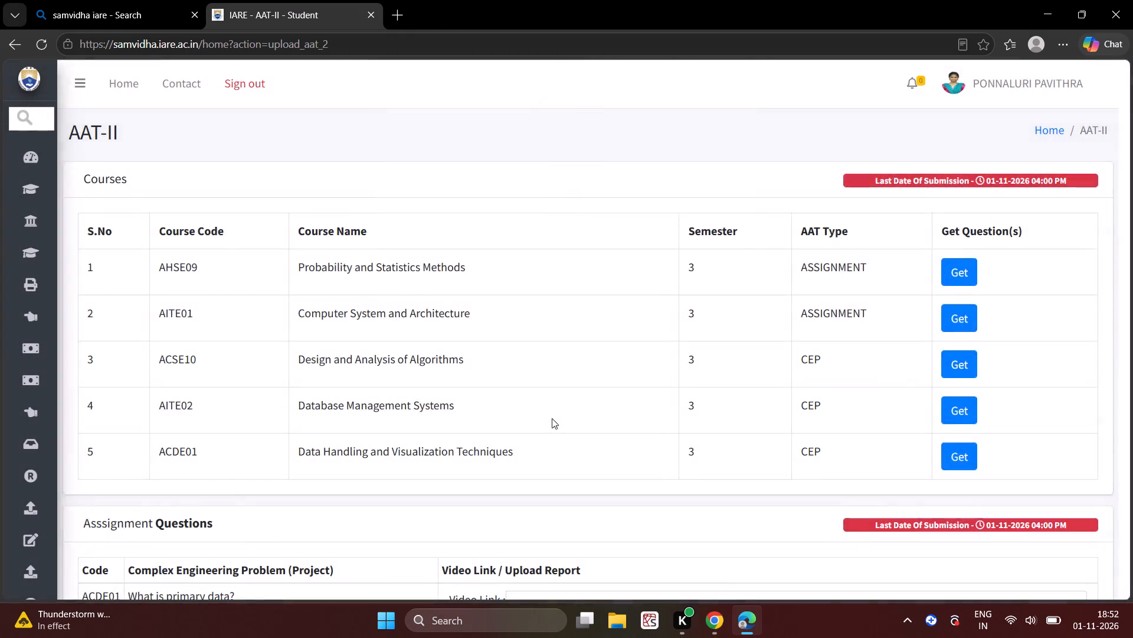
{"action": "scroll", "coordinate": [552, 418], "scroll_direction": "down", "scroll_amount": 3}
{"action": "left_click", "coordinate": [698, 340]}
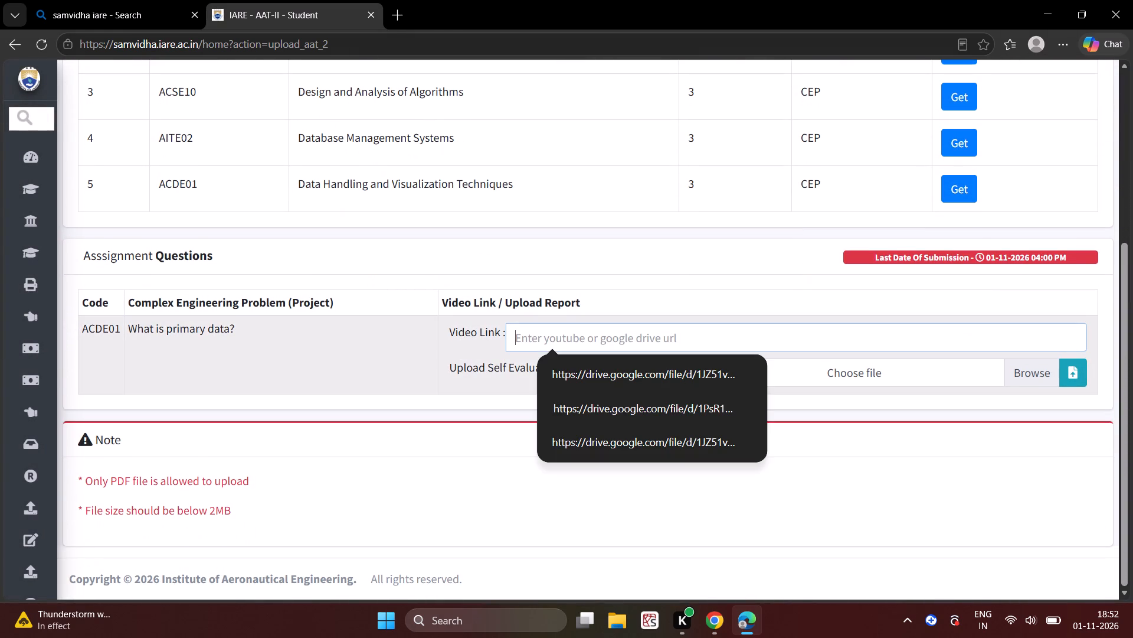
{"action": "key", "text": "ctrl+v"}
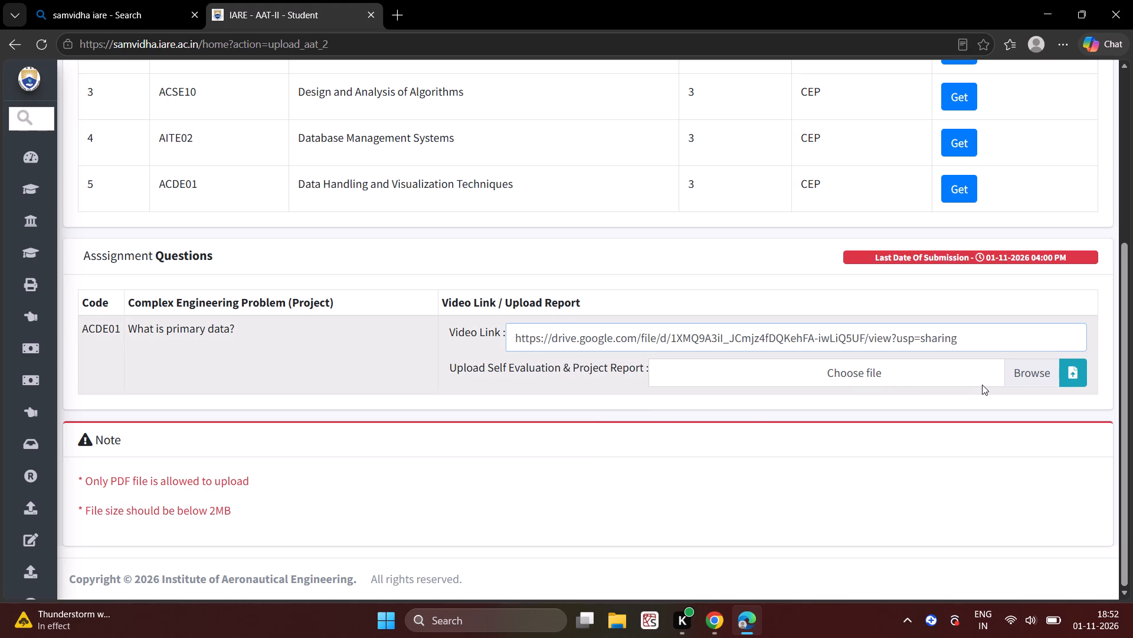
{"action": "left_click", "coordinate": [1023, 377]}
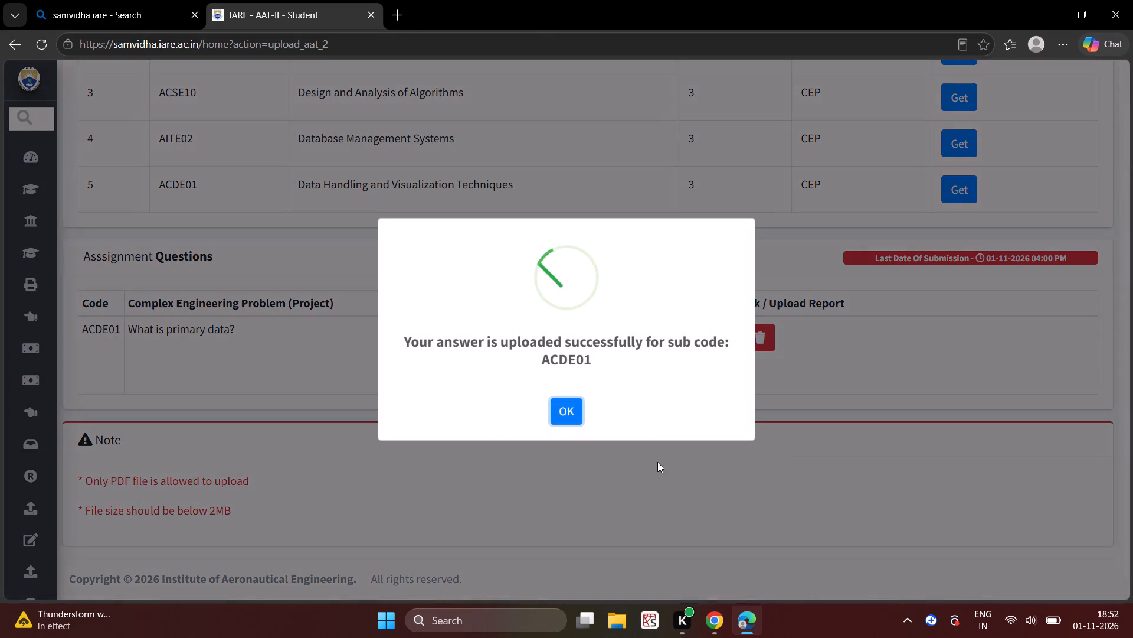
{"action": "left_click", "coordinate": [562, 418]}
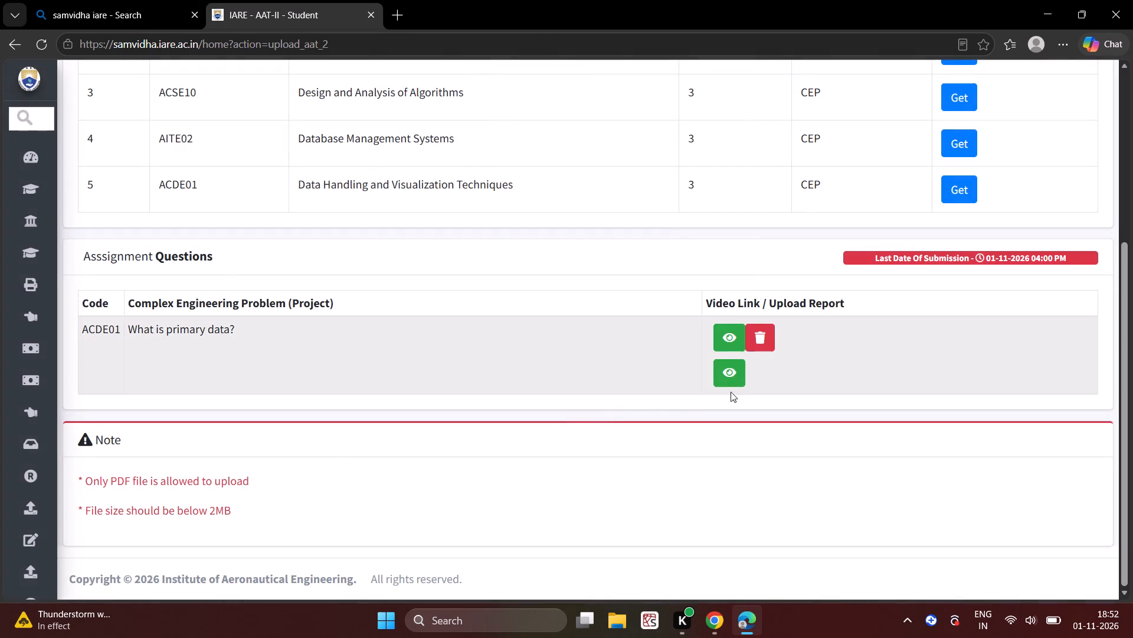
Open the submitted ACDE01 report and look through its profile tables, title page and declaration, then close it.
{"action": "left_click", "coordinate": [731, 374]}
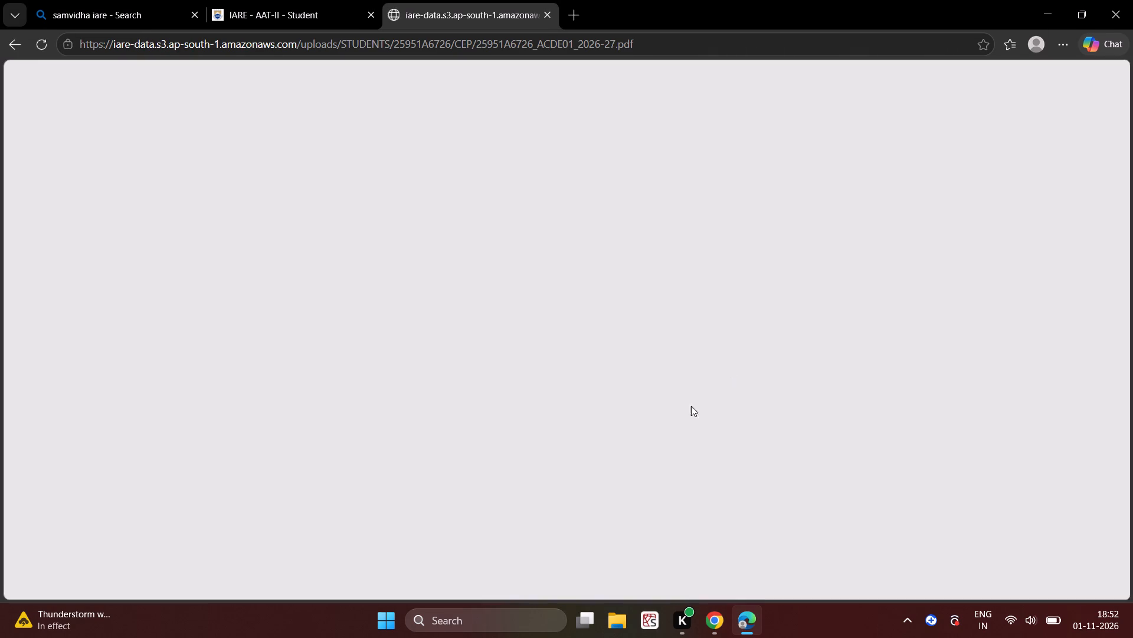
{"action": "scroll", "coordinate": [385, 403], "scroll_direction": "down", "scroll_amount": 6}
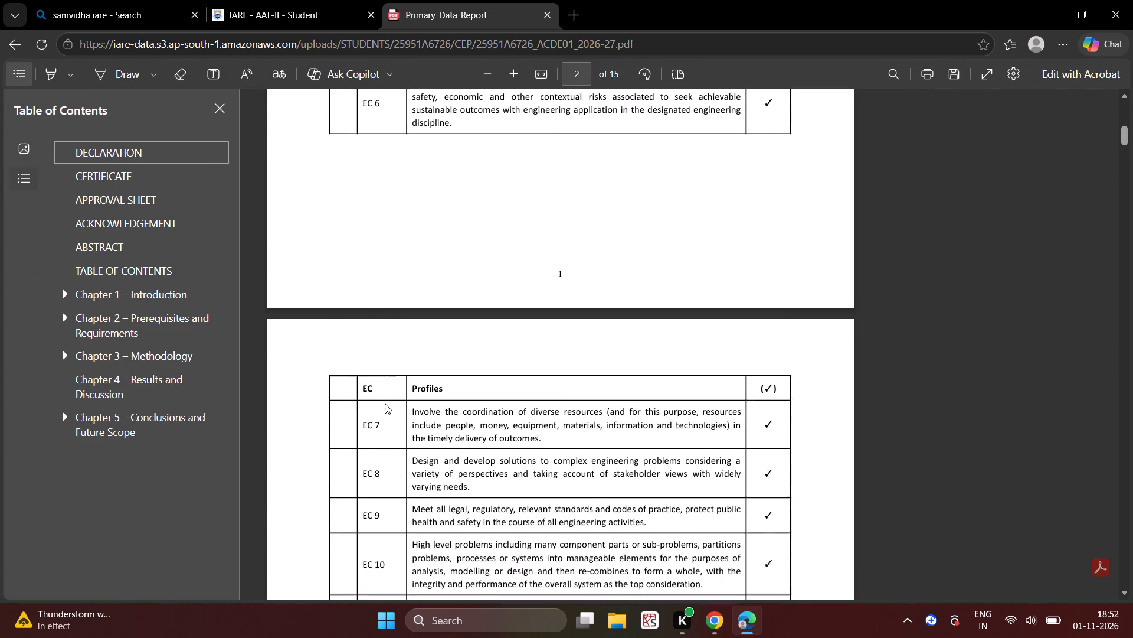
{"action": "scroll", "coordinate": [385, 403], "scroll_direction": "down", "scroll_amount": 4}
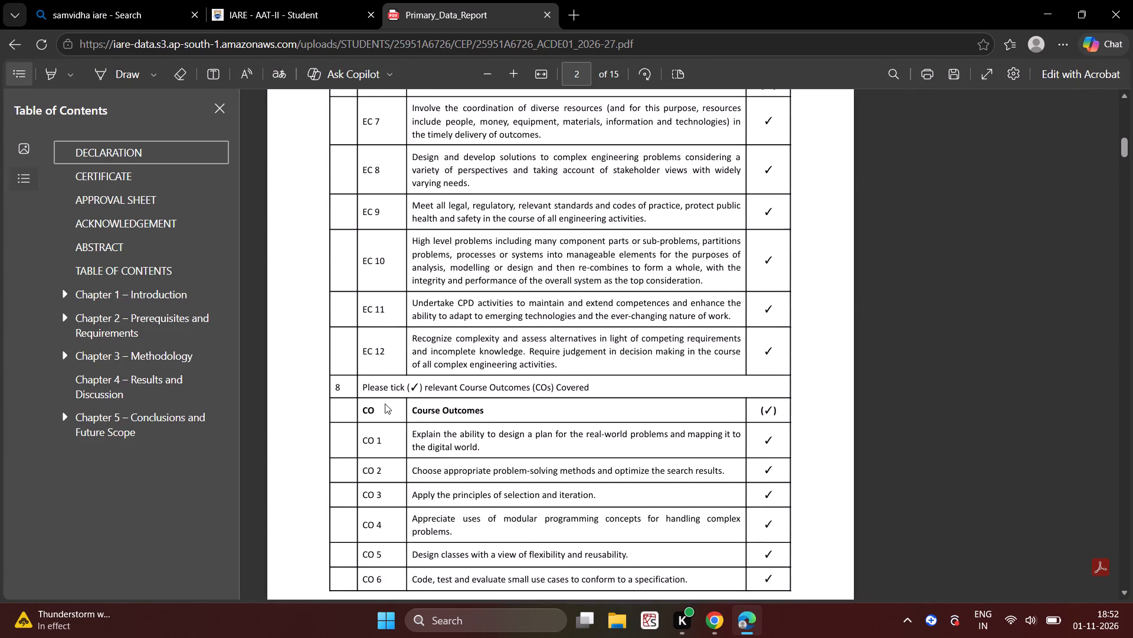
{"action": "scroll", "coordinate": [385, 403], "scroll_direction": "down", "scroll_amount": 10}
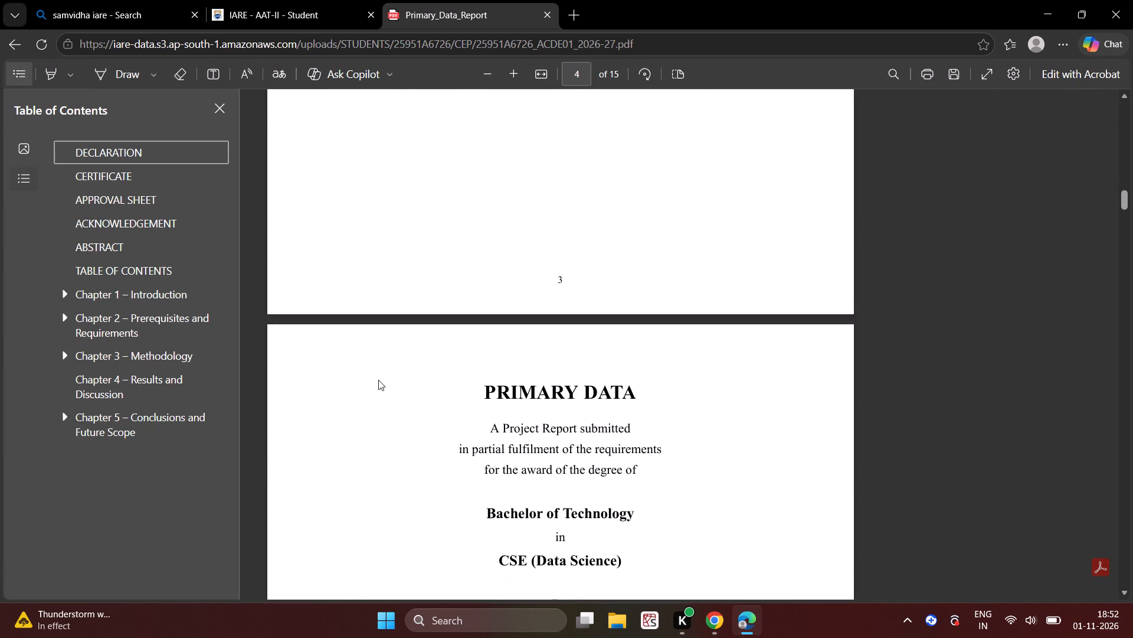
{"action": "scroll", "coordinate": [378, 380], "scroll_direction": "down", "scroll_amount": 8}
{"action": "scroll", "coordinate": [378, 380], "scroll_direction": "up", "scroll_amount": 6}
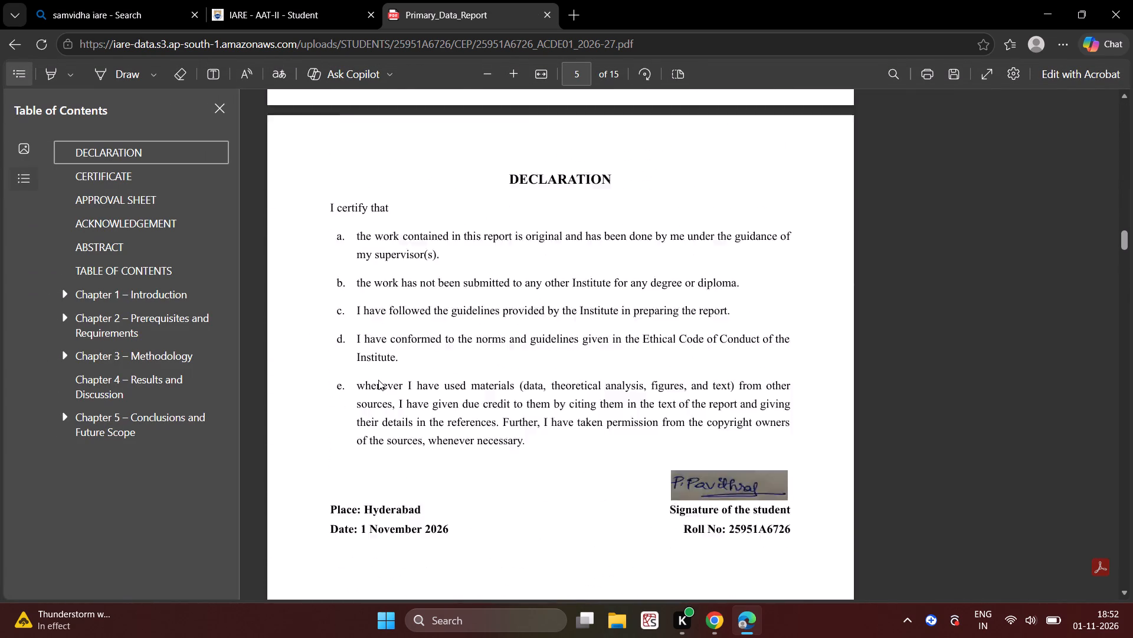
{"action": "scroll", "coordinate": [378, 380], "scroll_direction": "down", "scroll_amount": 8}
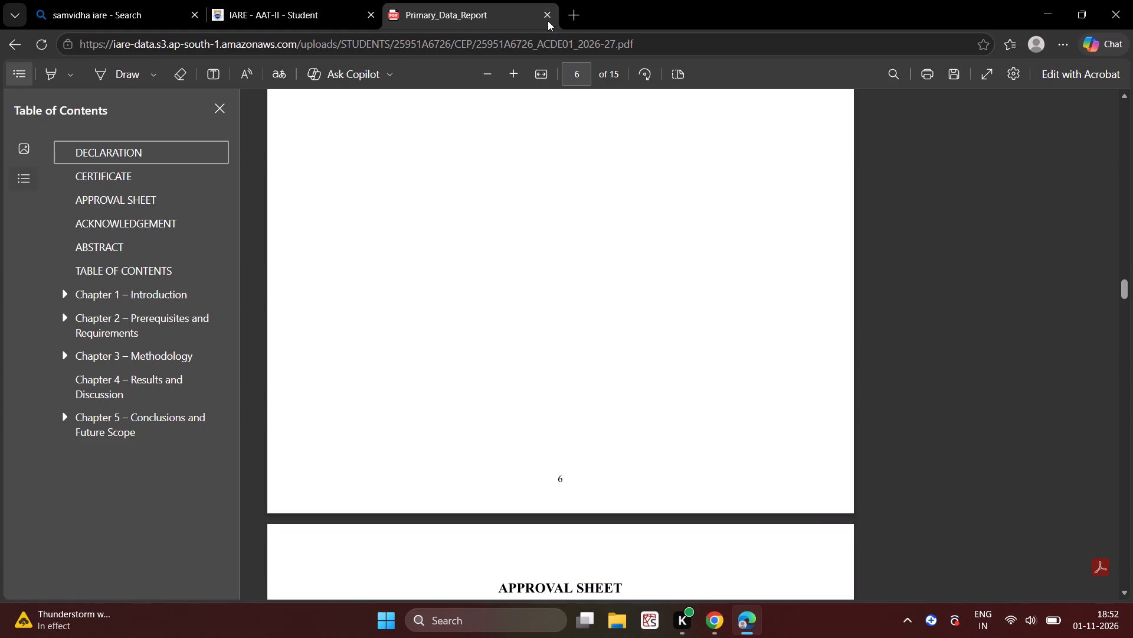
{"action": "left_click", "coordinate": [548, 13]}
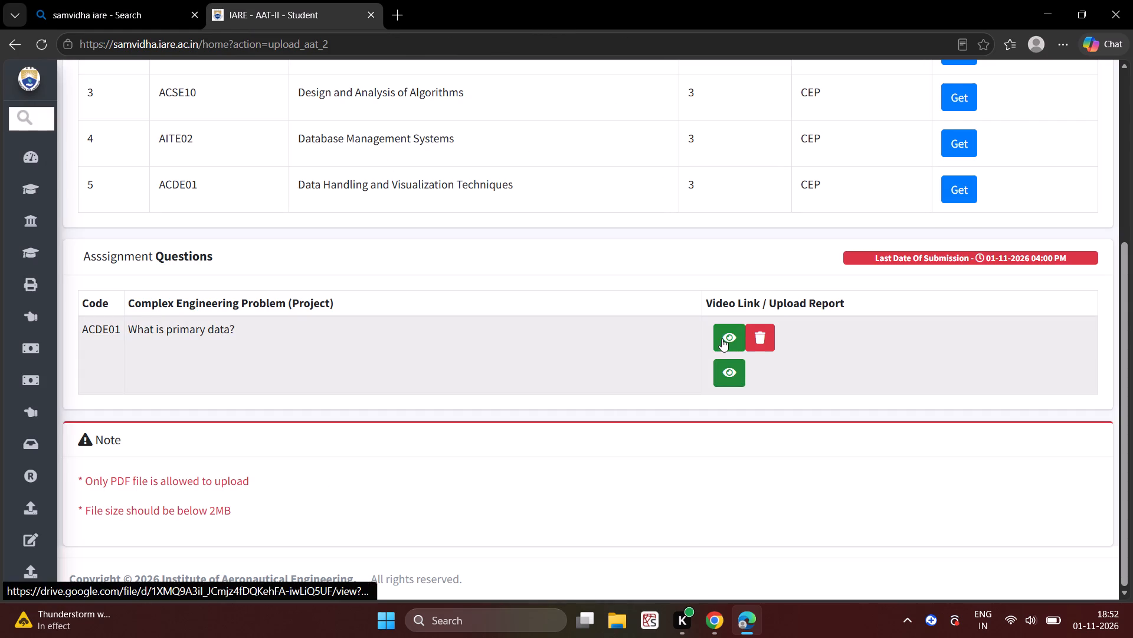
Open the submitted ACDE01 video link to check which Google Drive video it leads to, then close it.
{"action": "left_click", "coordinate": [722, 338]}
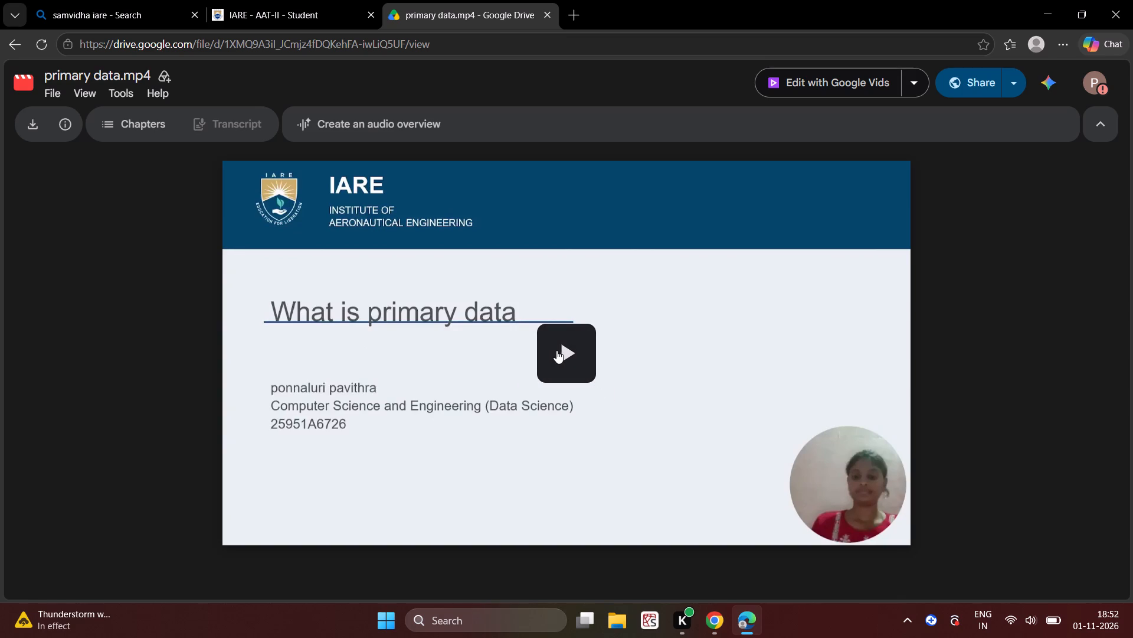
{"action": "left_click", "coordinate": [546, 12]}
Close the Samvidha AAT-II page.
{"action": "scroll", "coordinate": [787, 234], "scroll_direction": "up", "scroll_amount": 5}
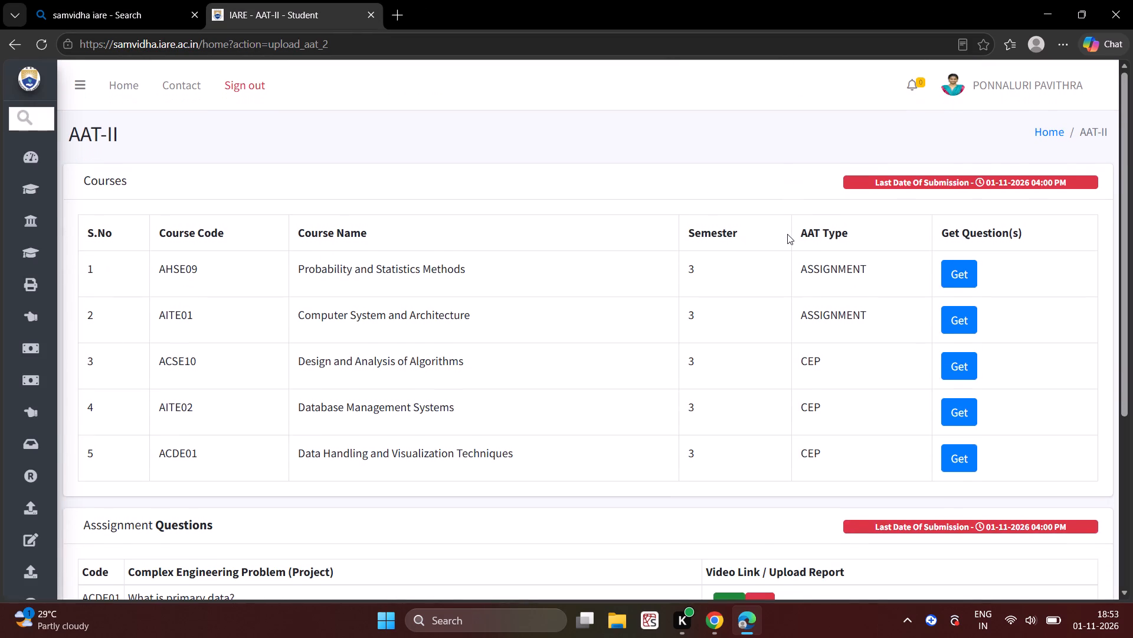
{"action": "left_click", "coordinate": [374, 12]}
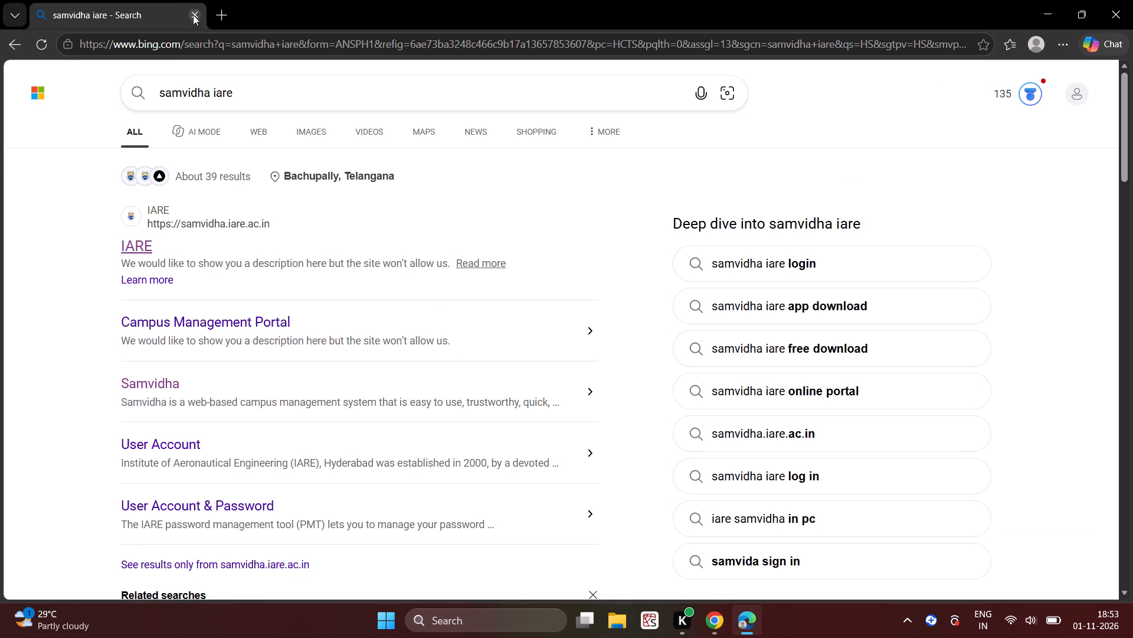